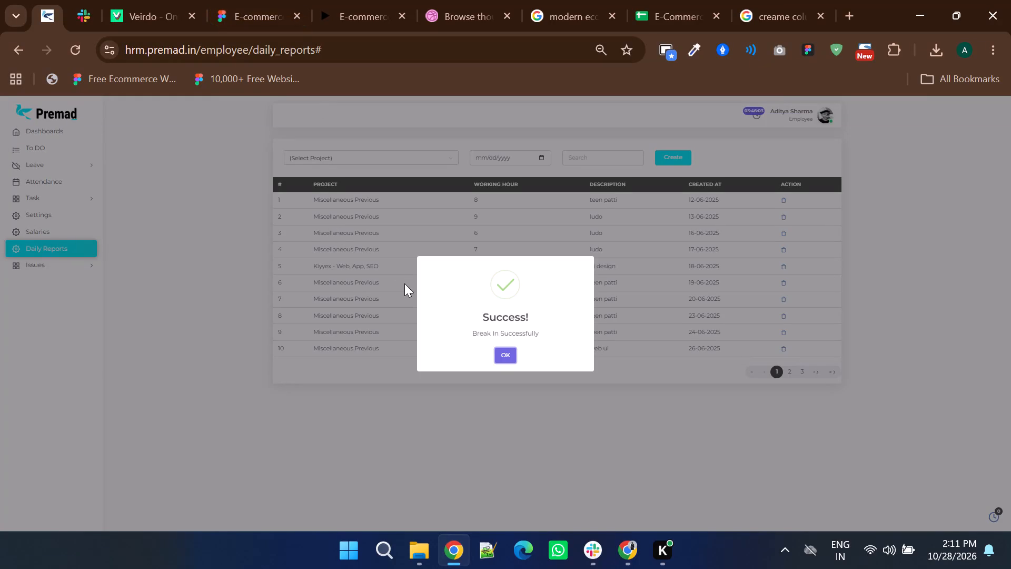
# End the current break in the attendance timer of the Premad HR portal.
pyautogui.click(500, 356)
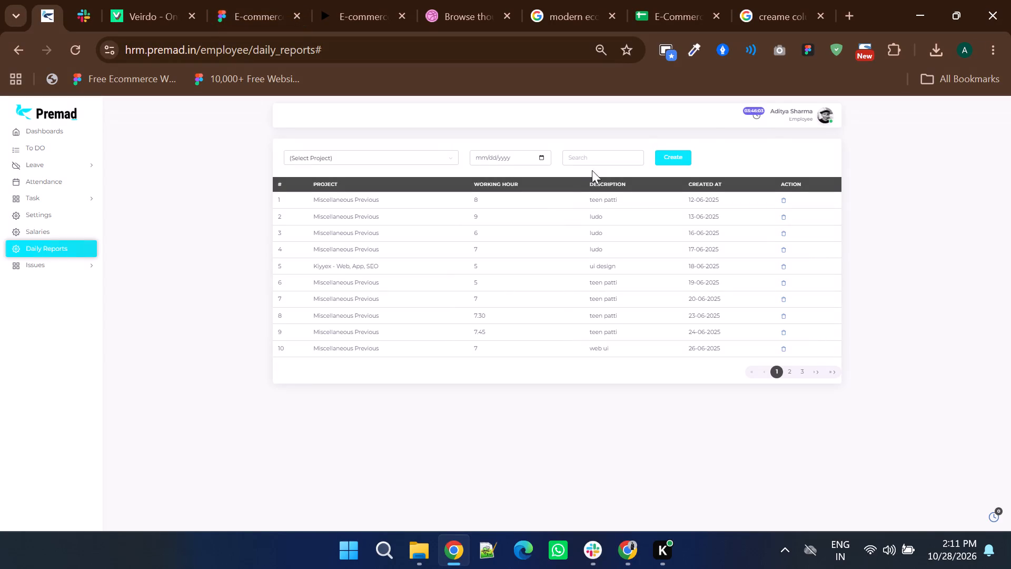
pyautogui.click(760, 105)
pyautogui.click(754, 111)
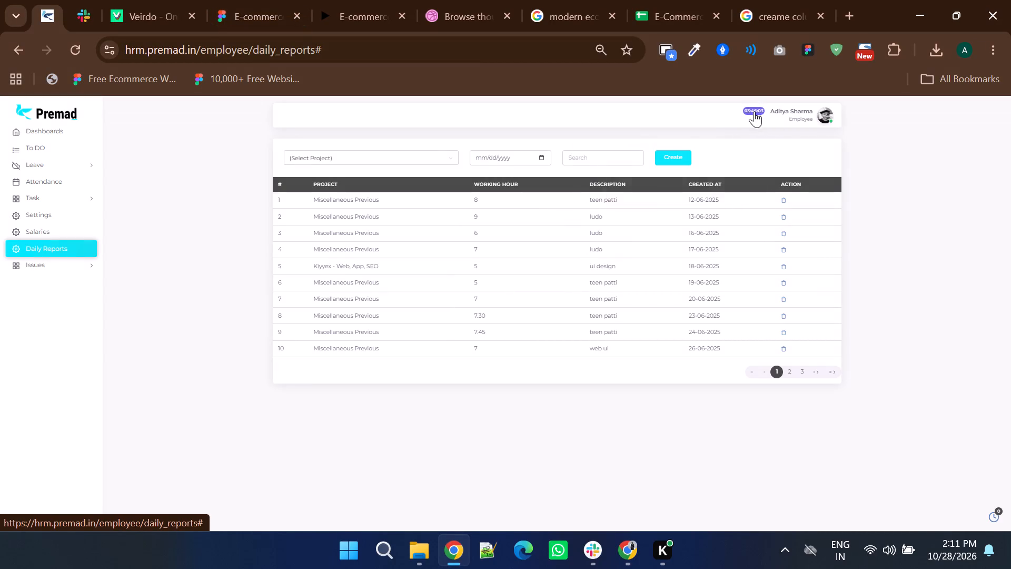
pyautogui.click(623, 190)
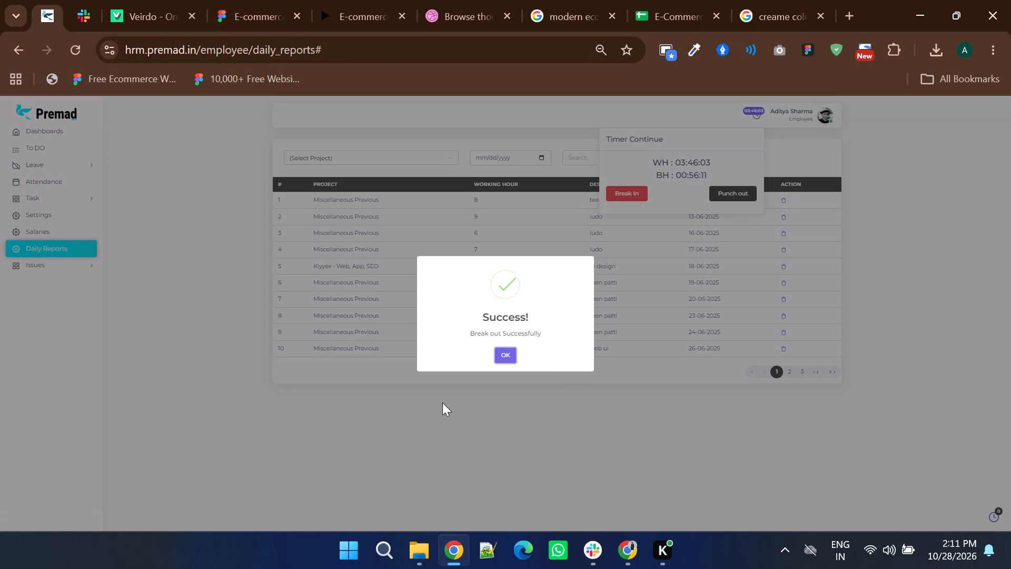
pyautogui.click(505, 360)
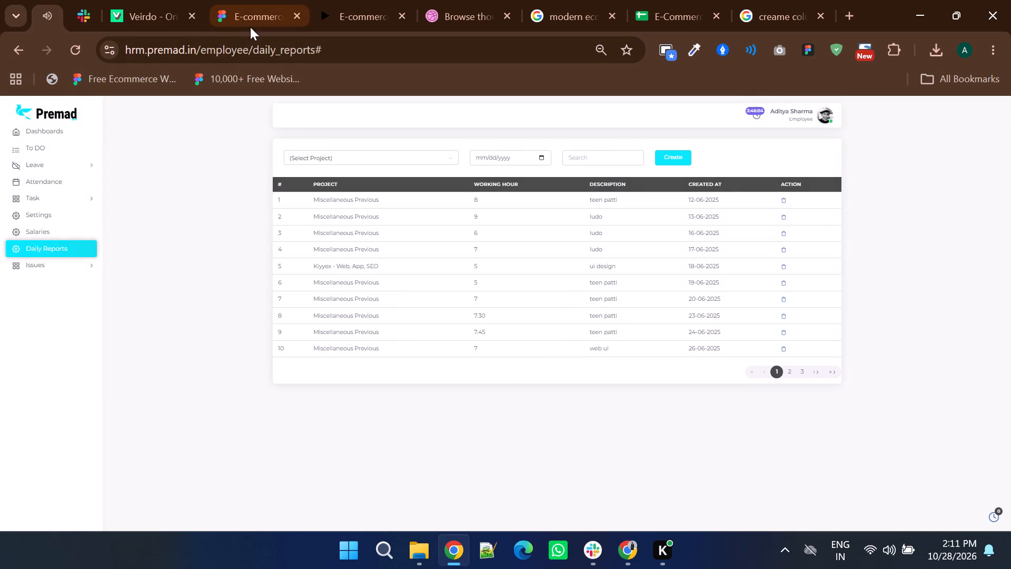
# Switch to the E-commerce web design in Figma and examine the hoodie homepage variants side by side.
pyautogui.click(257, 17)
pyautogui.keyDown('shift'); pyautogui.scroll(-1, 422, 286); pyautogui.keyUp('shift')
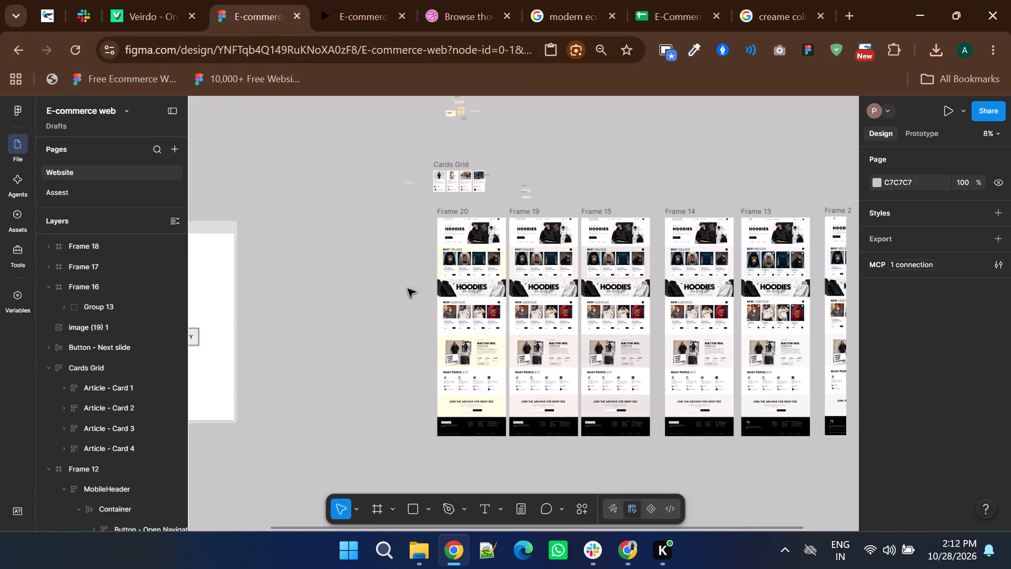
pyautogui.keyDown('ctrl'); pyautogui.scroll(4, 521, 207); pyautogui.keyUp('ctrl')
pyautogui.scroll(-1, 528, 202)
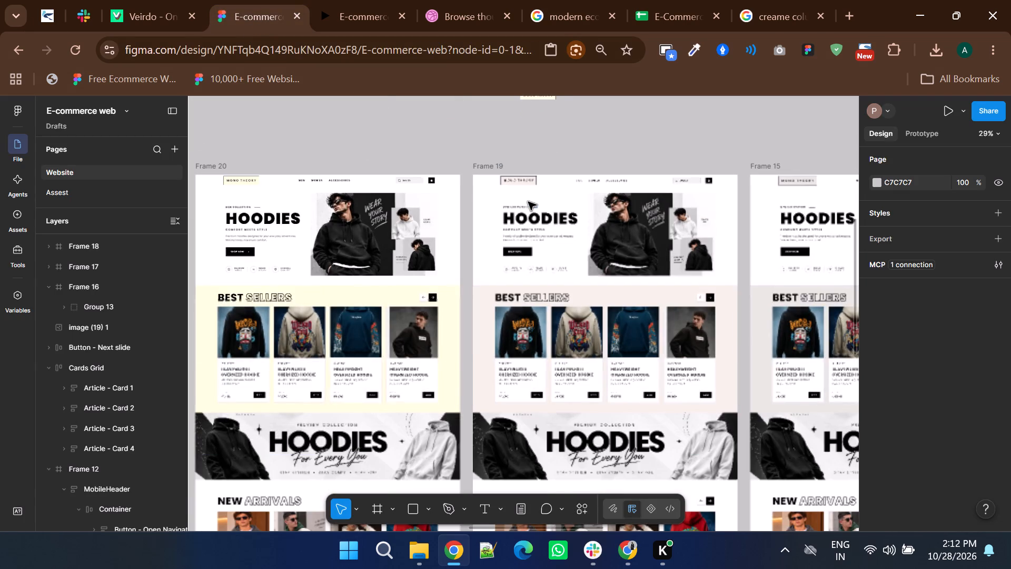
pyautogui.keyDown('ctrl'); pyautogui.scroll(-2, 538, 305); pyautogui.keyUp('ctrl')
pyautogui.keyDown('ctrl'); pyautogui.scroll(5, 524, 203); pyautogui.keyUp('ctrl')
pyautogui.keyDown('ctrl'); pyautogui.scroll(-3, 509, 207); pyautogui.keyUp('ctrl')
pyautogui.scroll(-1, 509, 207)
pyautogui.keyDown('ctrl'); pyautogui.scroll(-2, 509, 207); pyautogui.keyUp('ctrl')
pyautogui.click(694, 175)
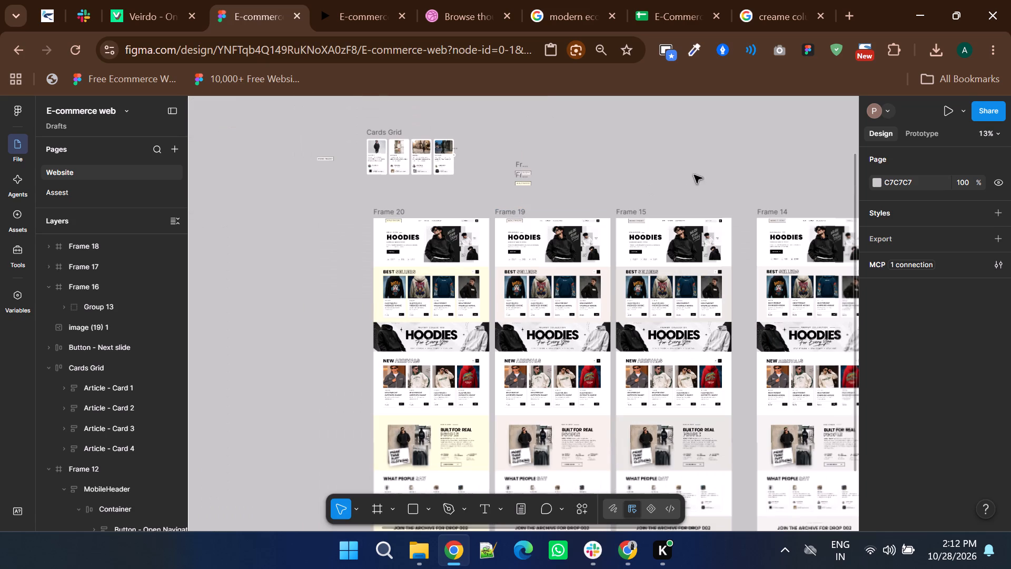
pyautogui.keyDown('ctrl'); pyautogui.scroll(-1, 694, 175); pyautogui.keyUp('ctrl')
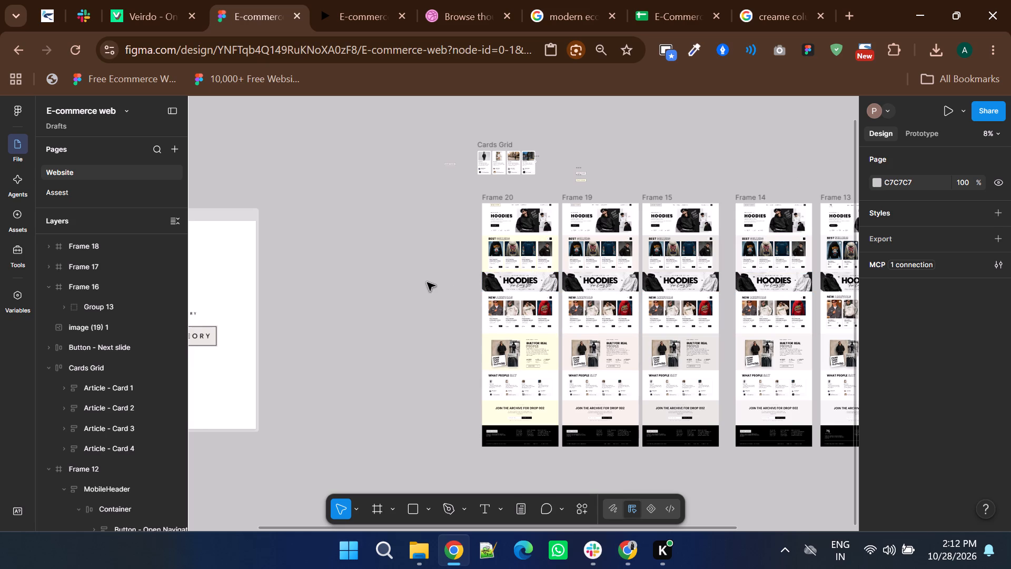
# Set the header search box fill in Frame 20 to FFFEE3, sampled from the cream MONO THEORY logo box.
pyautogui.keyDown('ctrl'); pyautogui.scroll(3, 532, 240); pyautogui.keyUp('ctrl')
pyautogui.keyDown('shift'); pyautogui.scroll(-1, 467, 247); pyautogui.keyUp('shift')
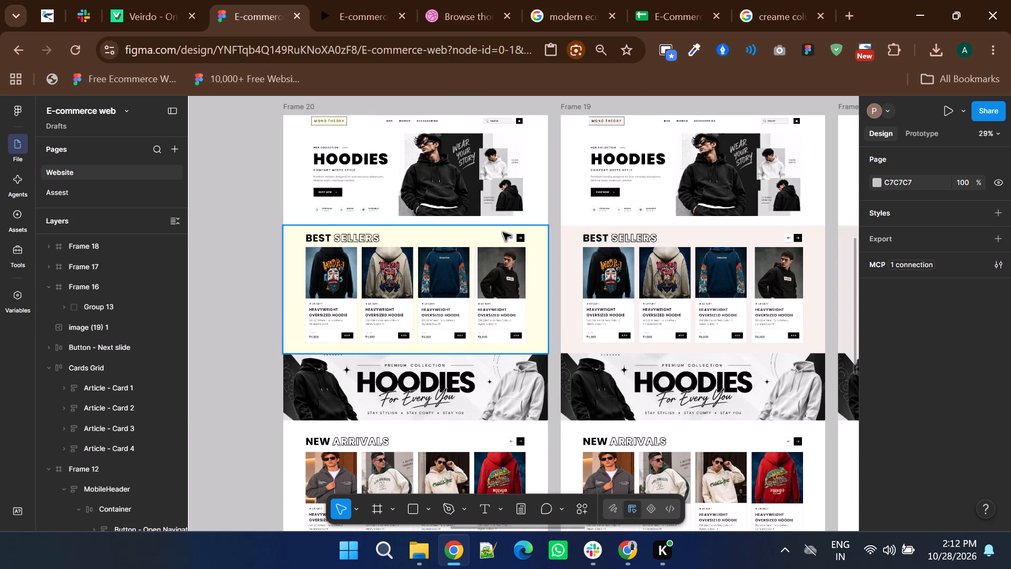
pyautogui.keyDown('ctrl'); pyautogui.scroll(1, 494, 122); pyautogui.keyUp('ctrl')
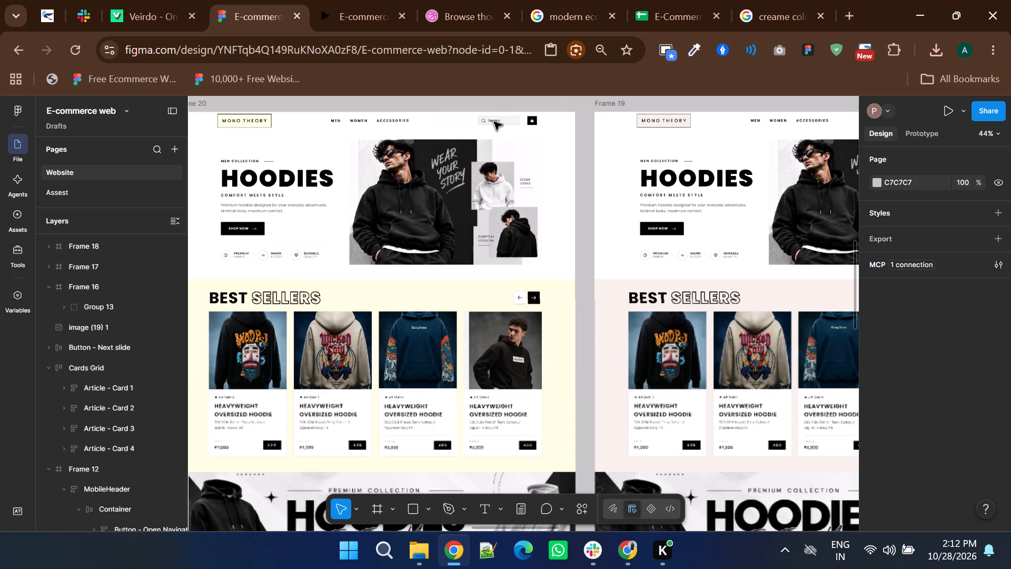
pyautogui.keyDown('ctrl'); pyautogui.scroll(2, 494, 122); pyautogui.keyUp('ctrl')
pyautogui.keyDown('ctrl'); pyautogui.scroll(-1, 559, 191); pyautogui.keyUp('ctrl')
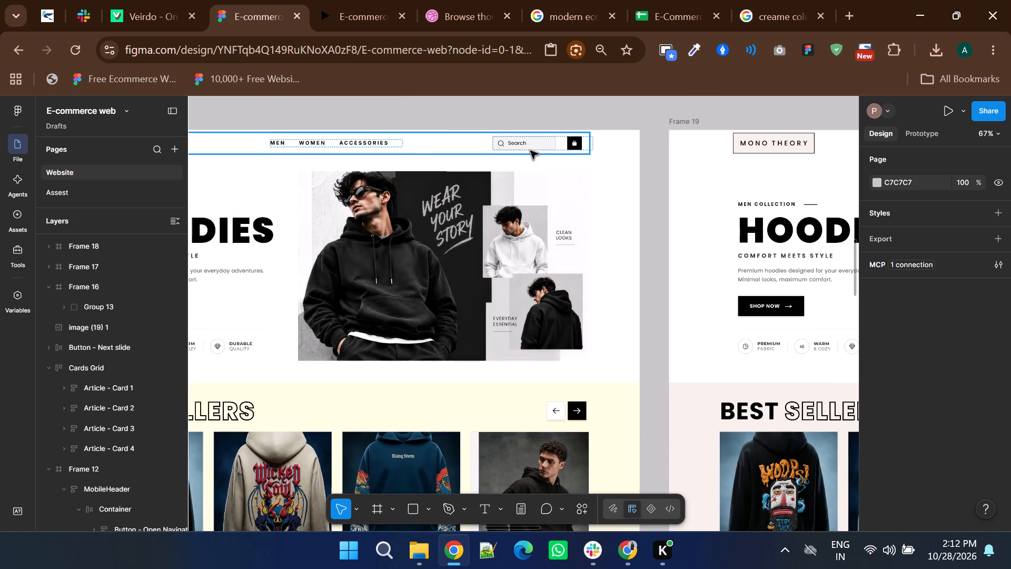
pyautogui.keyDown('ctrl'); pyautogui.click(540, 145); pyautogui.keyUp('ctrl')
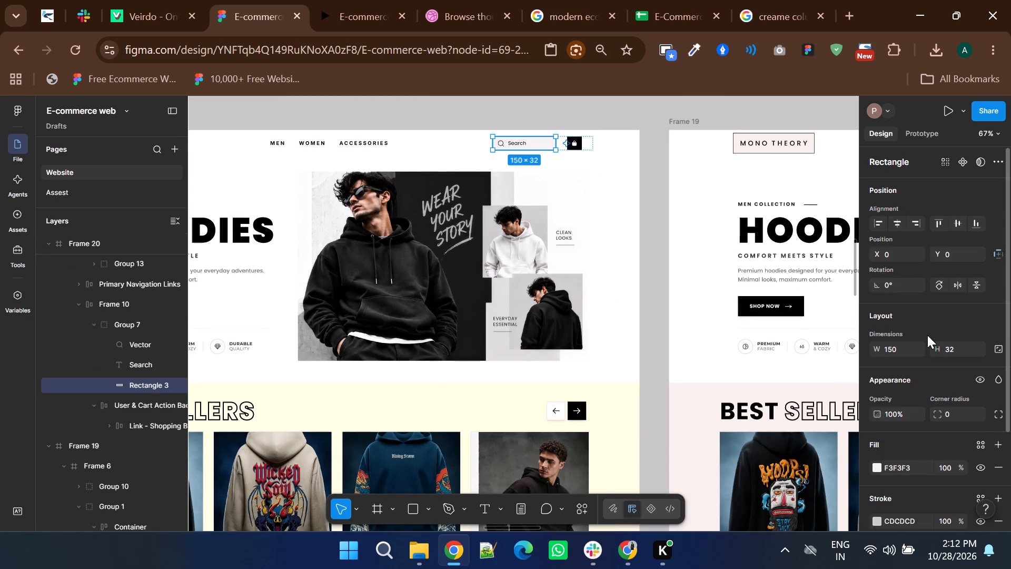
pyautogui.scroll(-3, 927, 339)
pyautogui.click(881, 344)
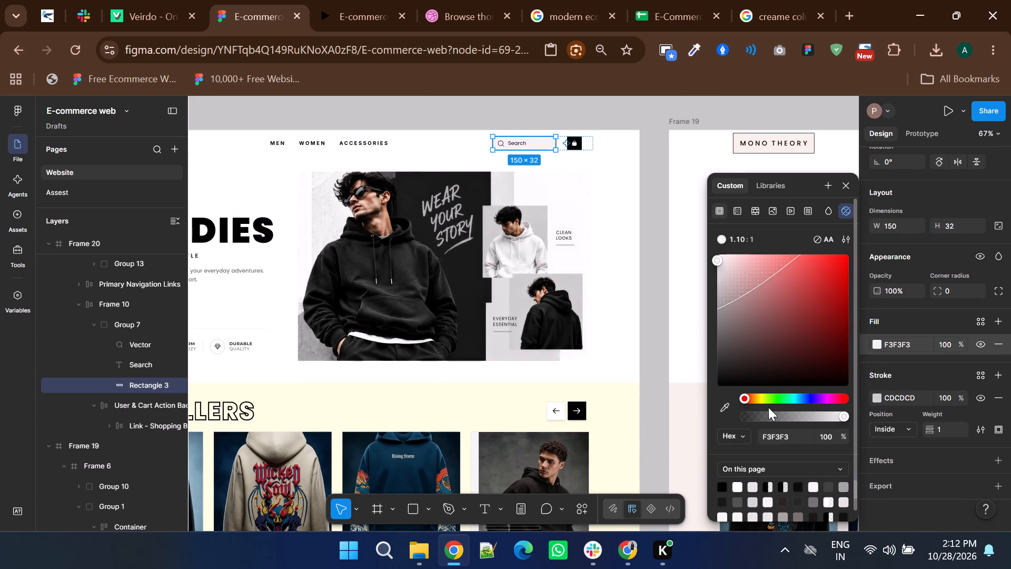
pyautogui.click(722, 411)
pyautogui.keyDown('shift'); pyautogui.scroll(3, 533, 188); pyautogui.keyUp('shift')
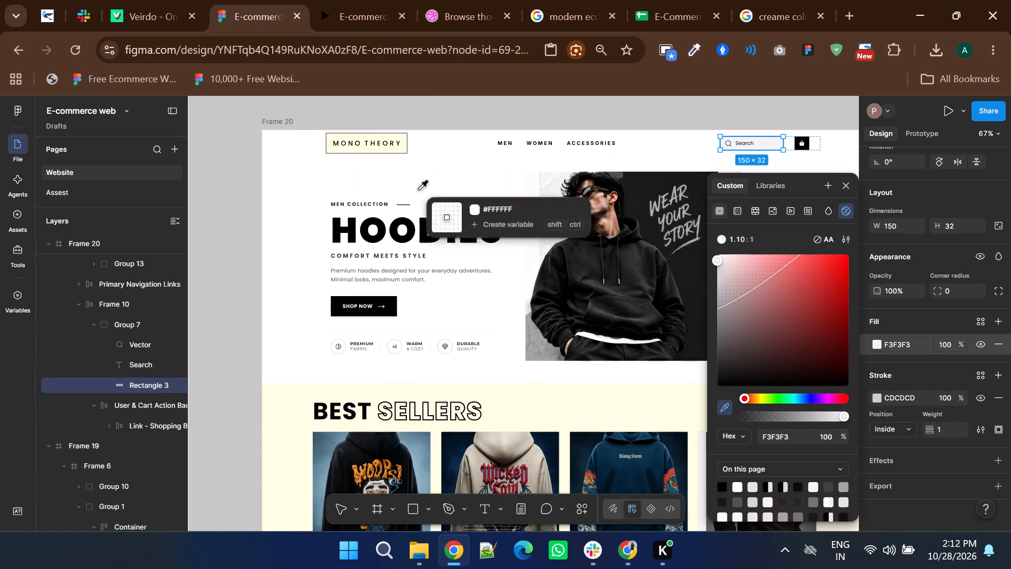
pyautogui.keyDown('ctrl'); pyautogui.scroll(2, 407, 146); pyautogui.keyUp('ctrl')
pyautogui.click(390, 152)
pyautogui.keyDown('ctrl'); pyautogui.scroll(-3, 390, 152); pyautogui.keyUp('ctrl')
pyautogui.keyDown('shift'); pyautogui.scroll(-2, 378, 194); pyautogui.keyUp('shift')
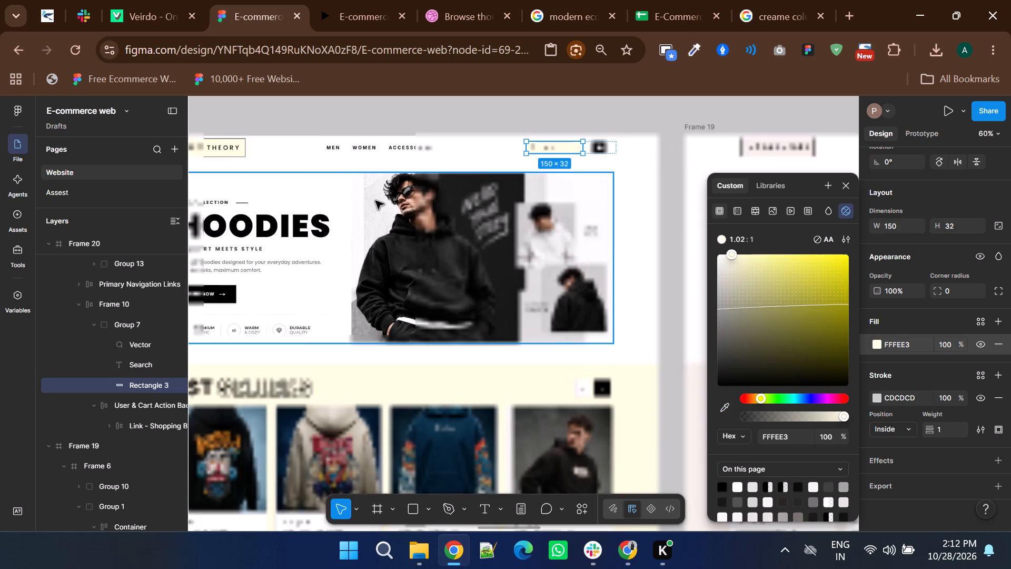
pyautogui.click(458, 105)
# Set the header search box fill in Frame 19 to F5F0EA, sampled from that frame's MONO THEORY logo box.
pyautogui.keyDown('ctrl'); pyautogui.scroll(-2, 604, 250); pyautogui.keyUp('ctrl')
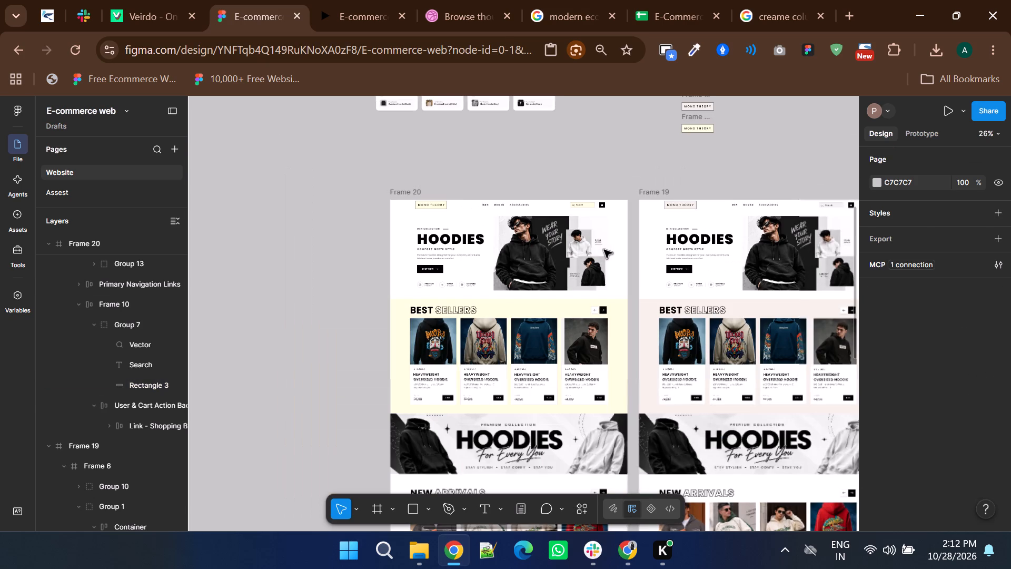
pyautogui.keyDown('ctrl'); pyautogui.scroll(3, 594, 191); pyautogui.keyUp('ctrl')
pyautogui.keyDown('ctrl'); pyautogui.scroll(-2, 594, 193); pyautogui.keyUp('ctrl')
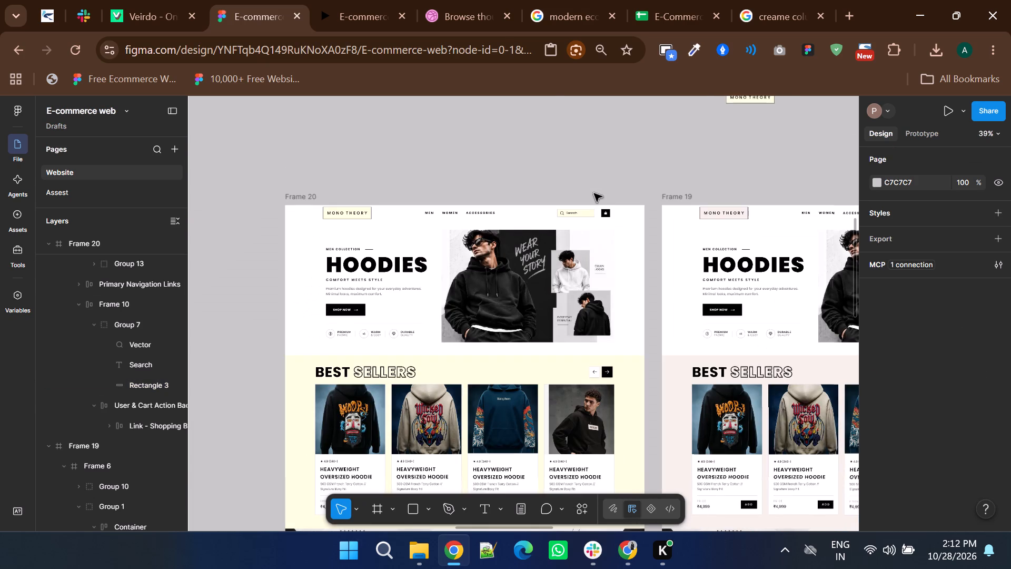
pyautogui.keyDown('ctrl'); pyautogui.scroll(-2, 594, 193); pyautogui.keyUp('ctrl')
pyautogui.click(398, 248)
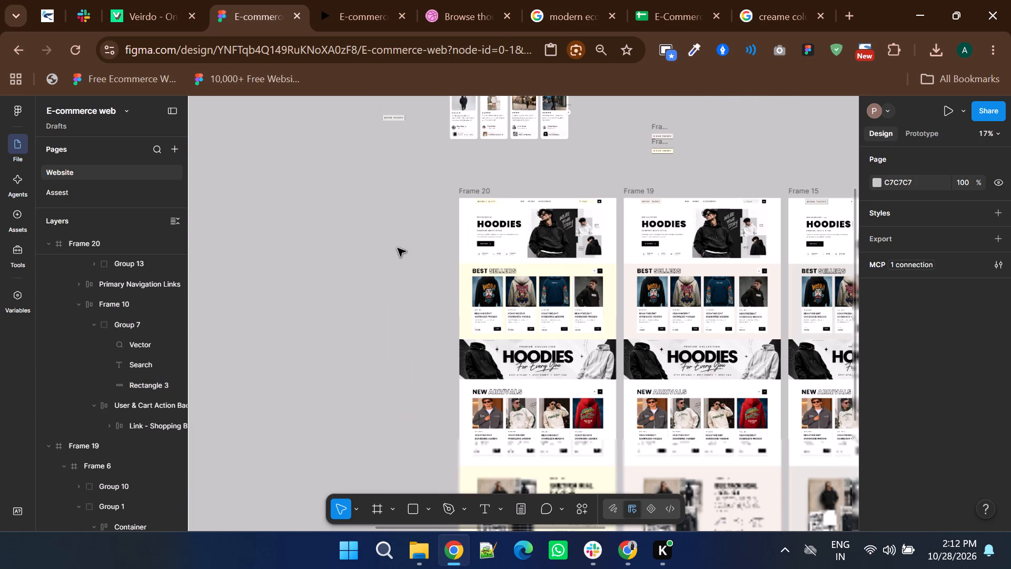
pyautogui.keyDown('ctrl'); pyautogui.scroll(4, 732, 214); pyautogui.keyUp('ctrl')
pyautogui.keyDown('shift'); pyautogui.scroll(-1, 639, 242); pyautogui.keyUp('shift')
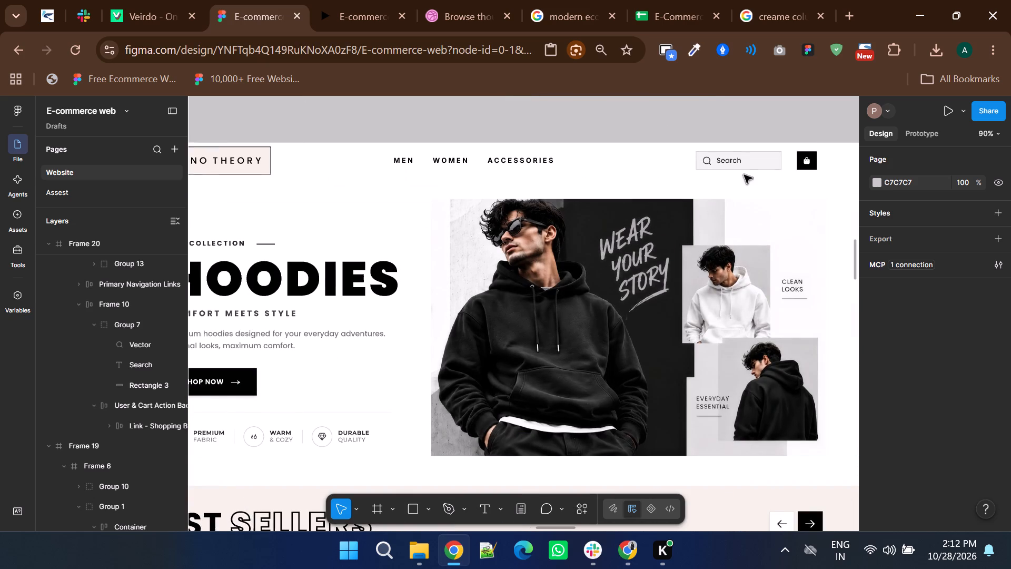
pyautogui.keyDown('ctrl'); pyautogui.click(745, 169); pyautogui.keyUp('ctrl')
pyautogui.scroll(-3, 903, 287)
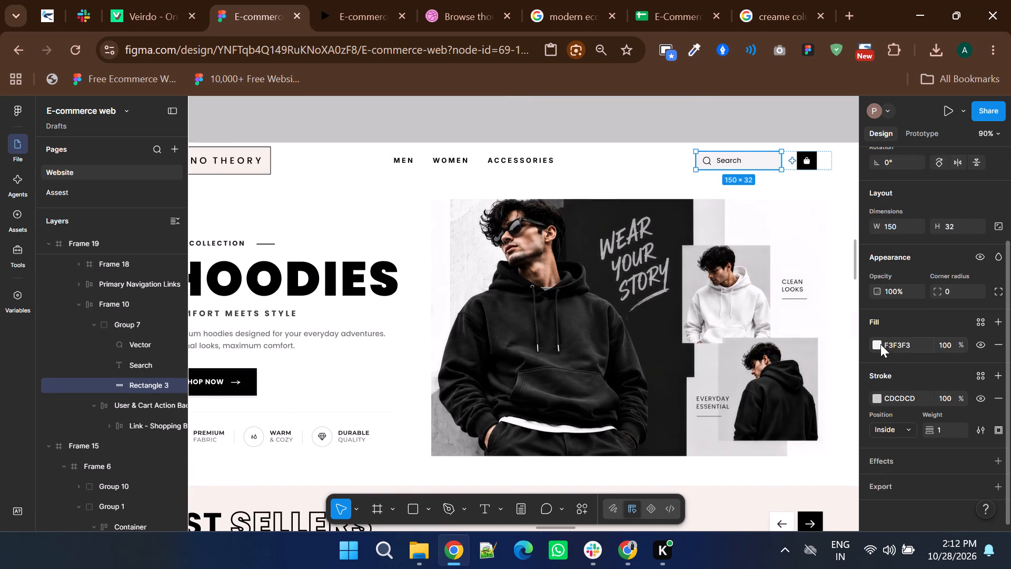
pyautogui.click(877, 340)
pyautogui.click(723, 411)
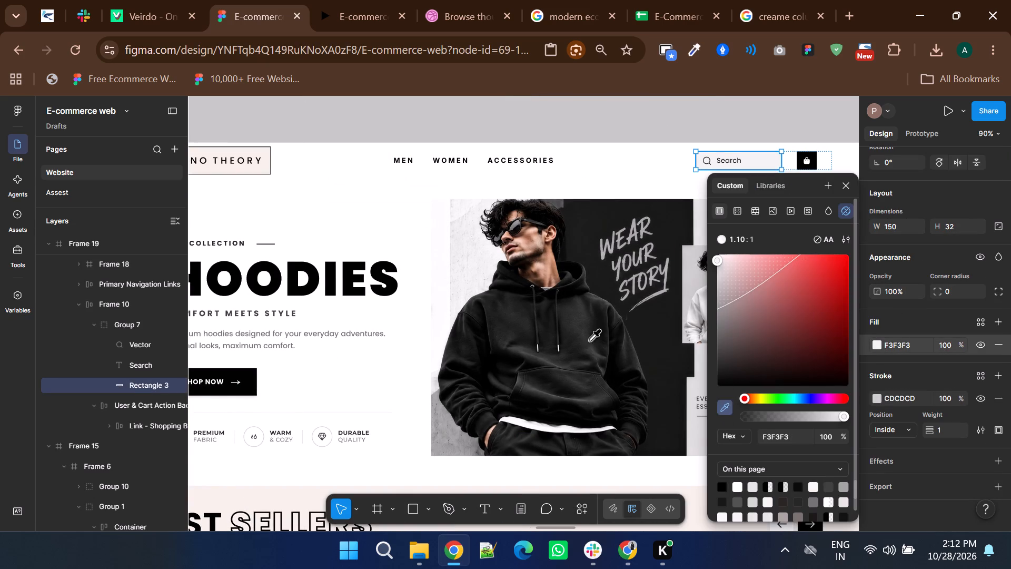
pyautogui.click(263, 168)
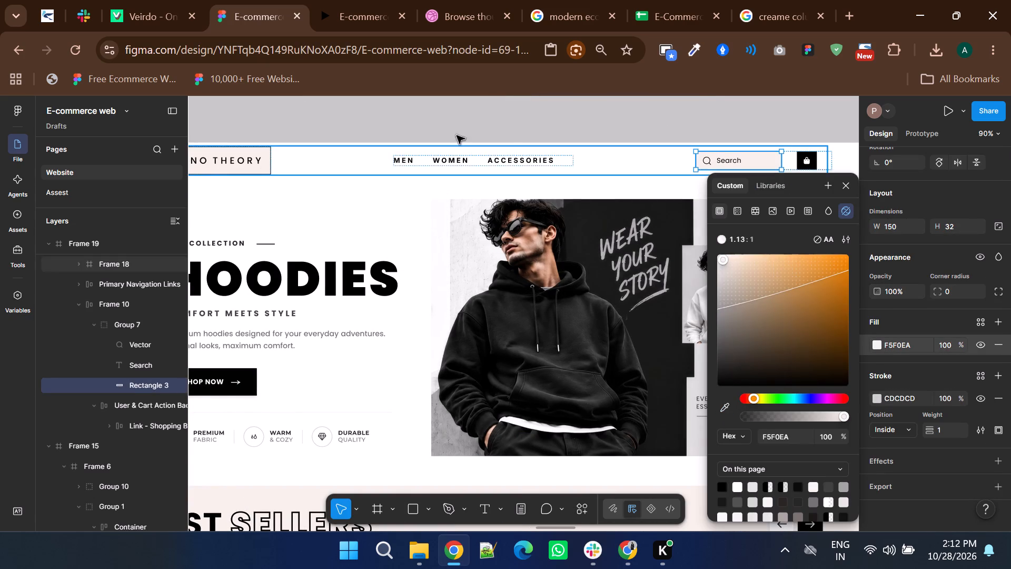
pyautogui.click(504, 135)
# Review the homepage variants from header to footer, comparing the section colours of Frames 20, 19 and 15 with the other versions.
pyautogui.keyDown('ctrl'); pyautogui.scroll(-4, 643, 153); pyautogui.keyUp('ctrl')
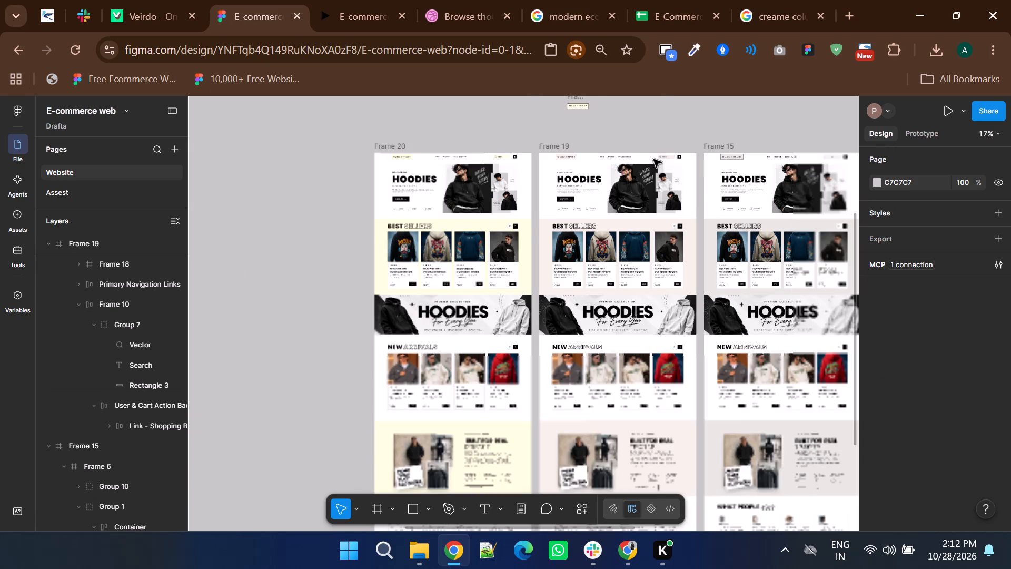
pyautogui.scroll(-2, 653, 159)
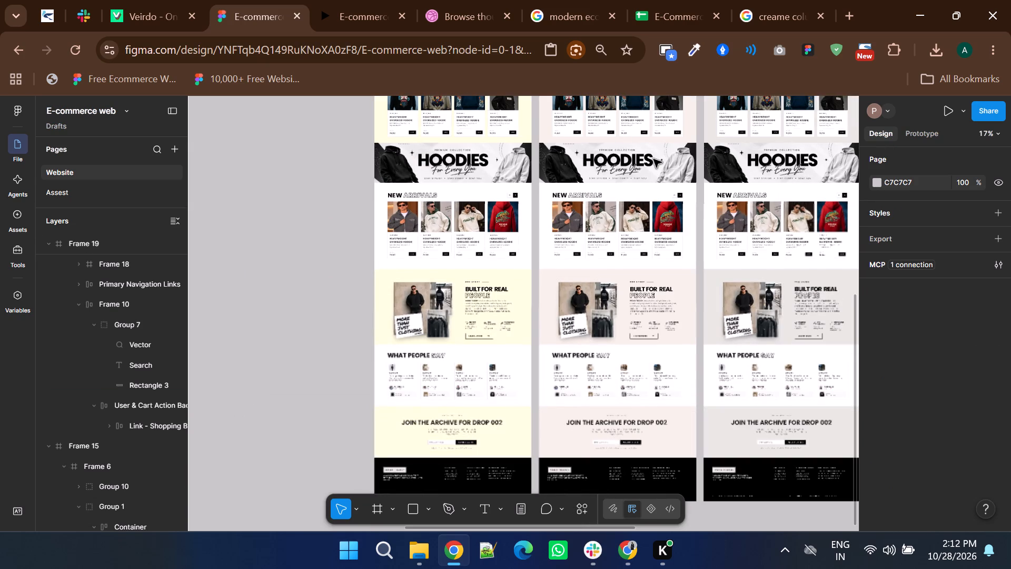
pyautogui.scroll(-1, 653, 159)
pyautogui.keyDown('ctrl'); pyautogui.scroll(-1, 568, 327); pyautogui.keyUp('ctrl')
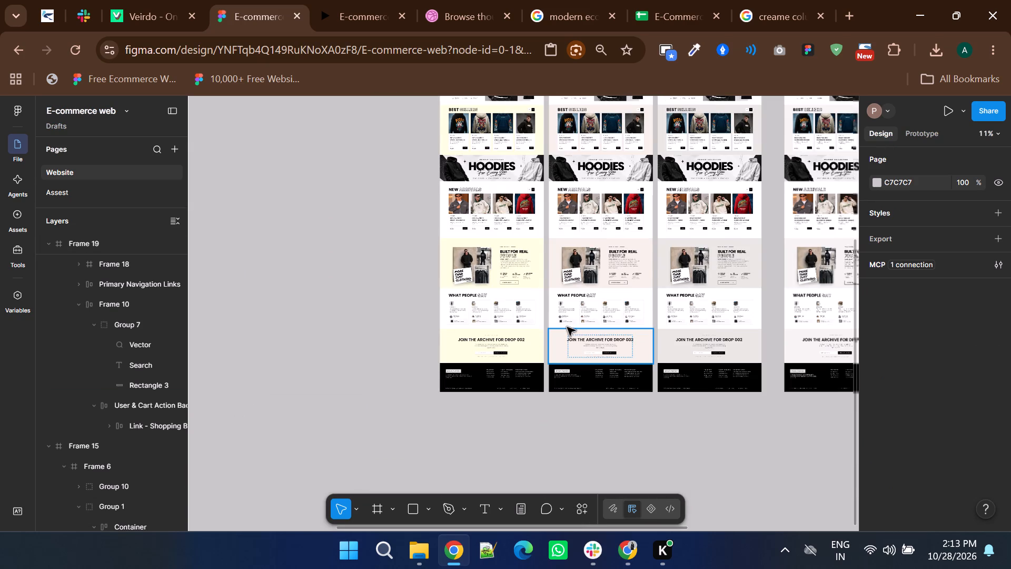
pyautogui.keyDown('ctrl'); pyautogui.scroll(-1, 567, 327); pyautogui.keyUp('ctrl')
pyautogui.click(421, 274)
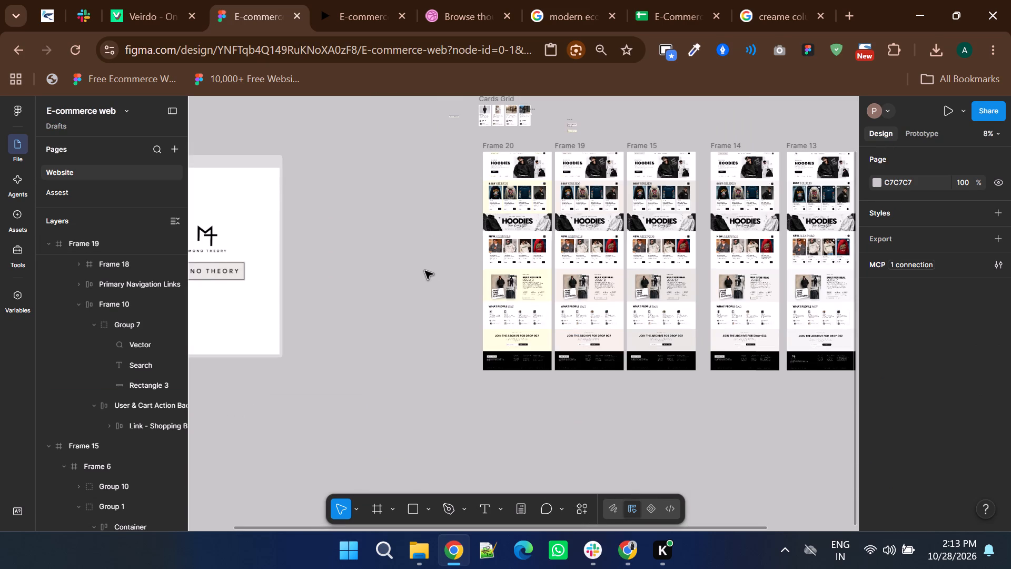
pyautogui.keyDown('ctrl'); pyautogui.scroll(3, 482, 162); pyautogui.keyUp('ctrl')
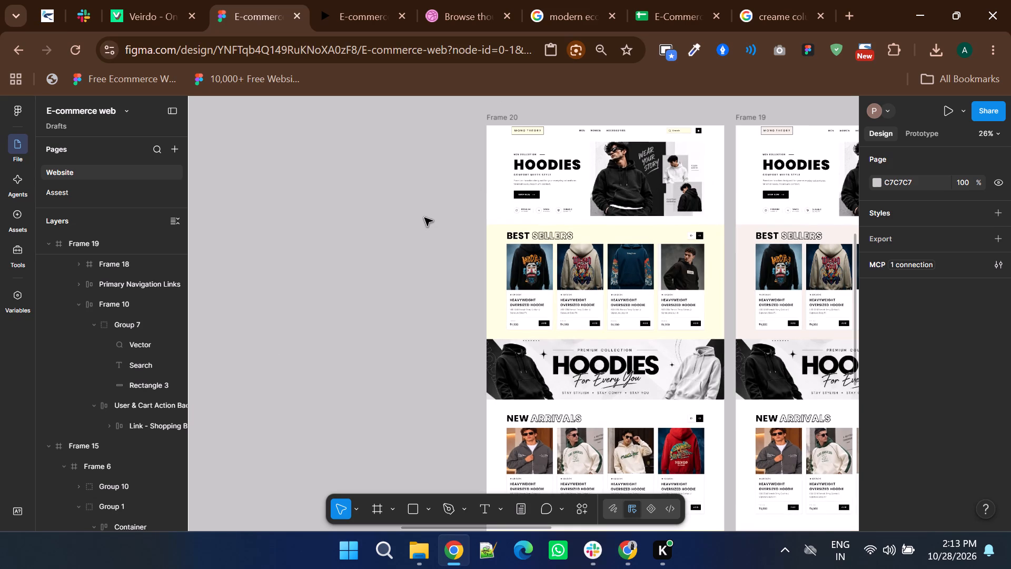
pyautogui.keyDown('ctrl'); pyautogui.scroll(-1, 393, 227); pyautogui.keyUp('ctrl')
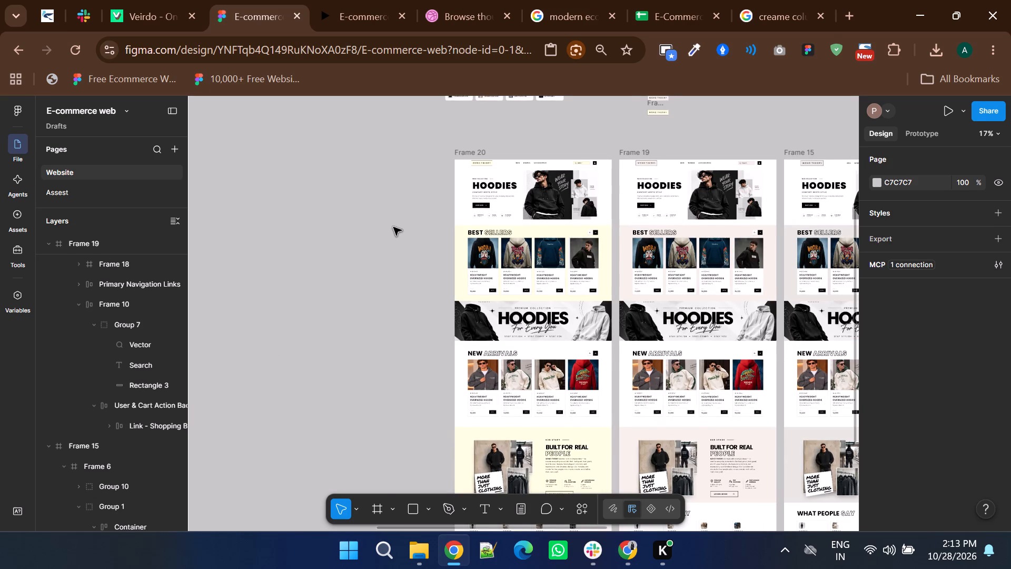
pyautogui.keyDown('ctrl'); pyautogui.scroll(-2, 393, 227); pyautogui.keyUp('ctrl')
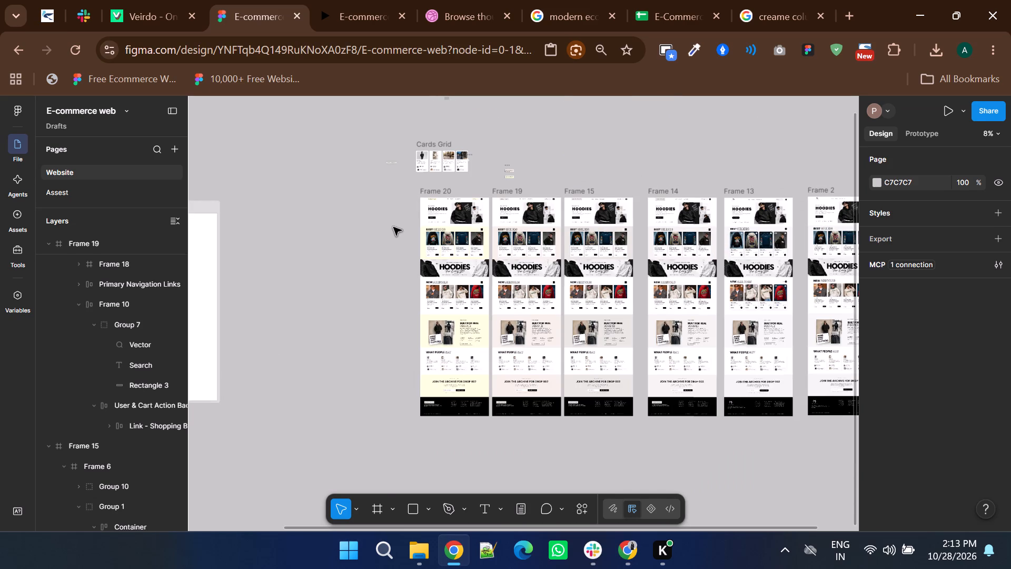
pyautogui.keyDown('shift'); pyautogui.scroll(-2, 393, 227); pyautogui.keyUp('shift')
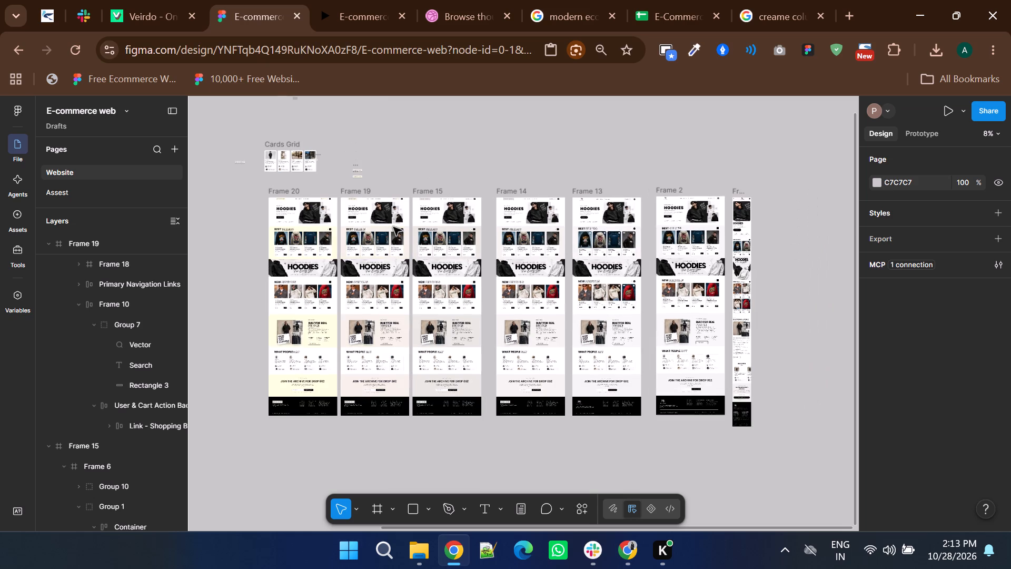
pyautogui.keyDown('shift'); pyautogui.scroll(3, 393, 227); pyautogui.keyUp('shift')
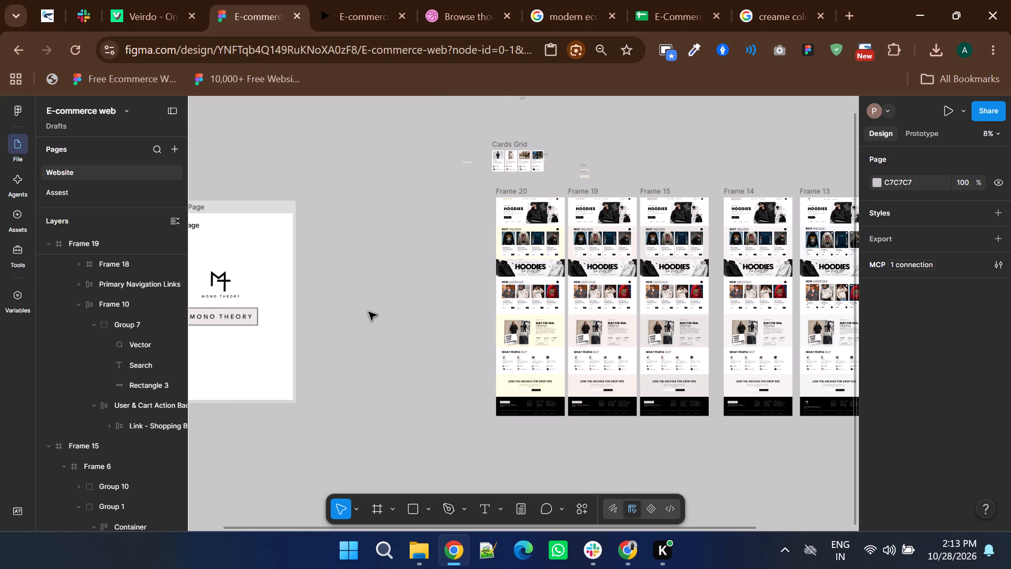
pyautogui.keyDown('shift'); pyautogui.scroll(-1, 369, 312); pyautogui.keyUp('shift')
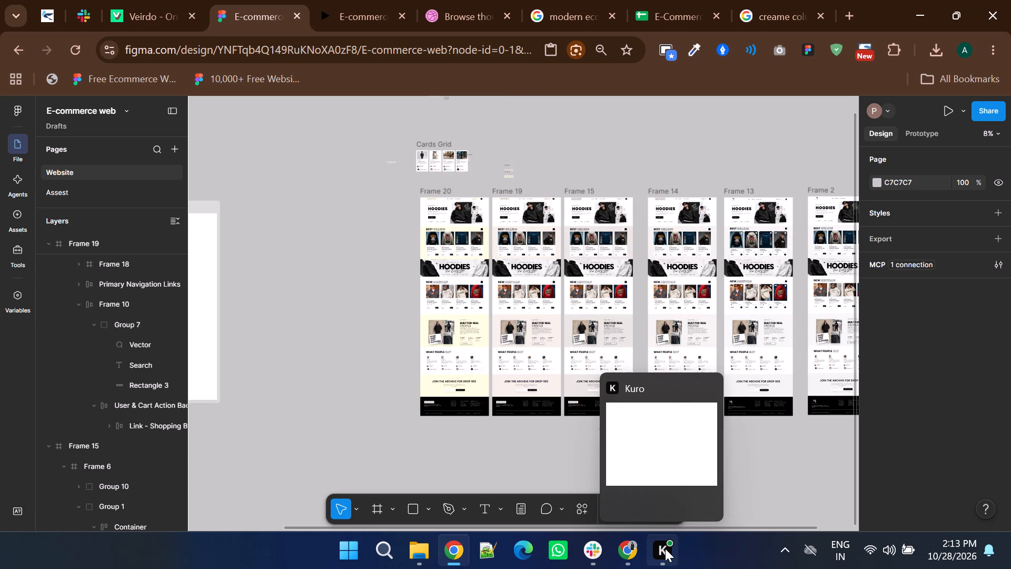
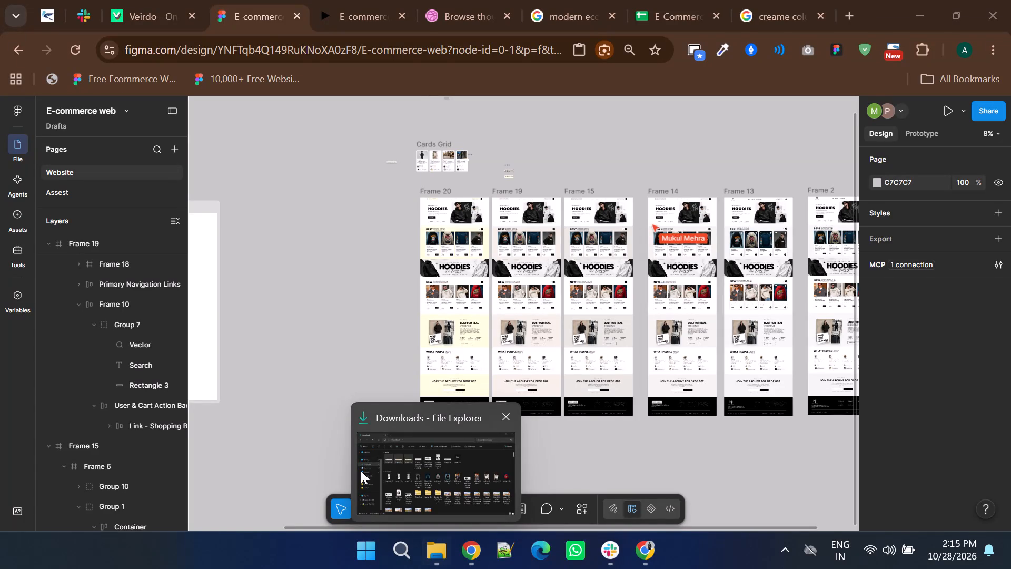
# Cut homepage Frames 20, 19, 15, 13 and 2 from the Website page, leaving out Frame 14 and the narrow mobile frame.
pyautogui.keyDown('shift'); pyautogui.scroll(-1, 598, 181); pyautogui.keyUp('shift')
pyautogui.click(502, 185)
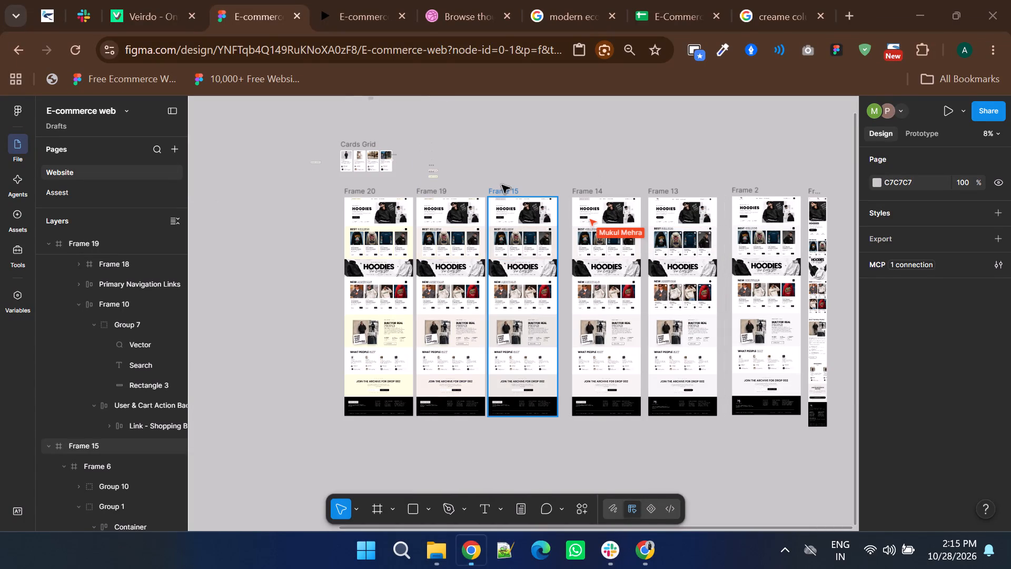
pyautogui.click(441, 190)
pyautogui.keyDown('shift'); pyautogui.click(368, 189); pyautogui.keyUp('shift')
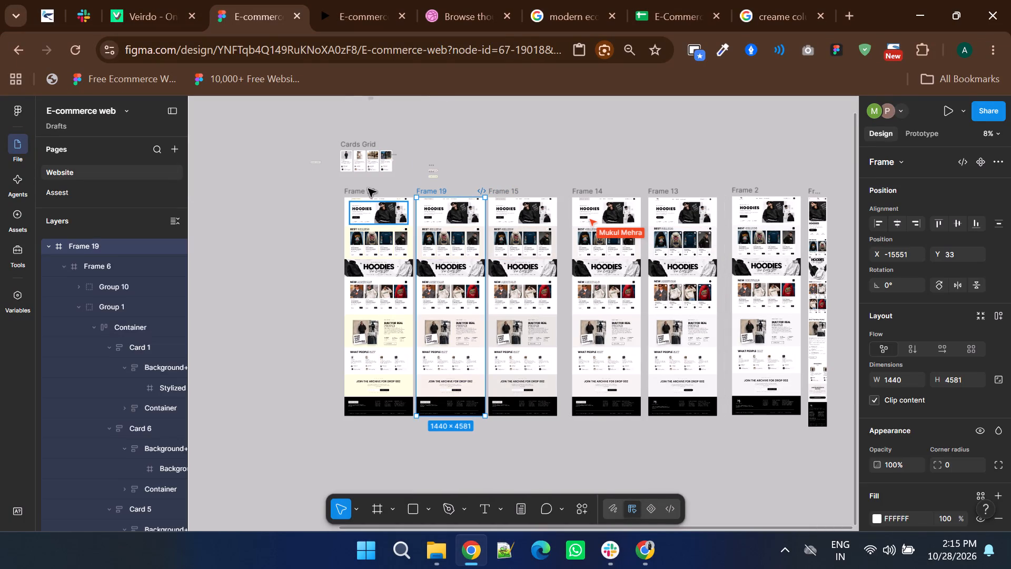
pyautogui.keyDown('shift'); pyautogui.click(510, 187); pyautogui.keyUp('shift')
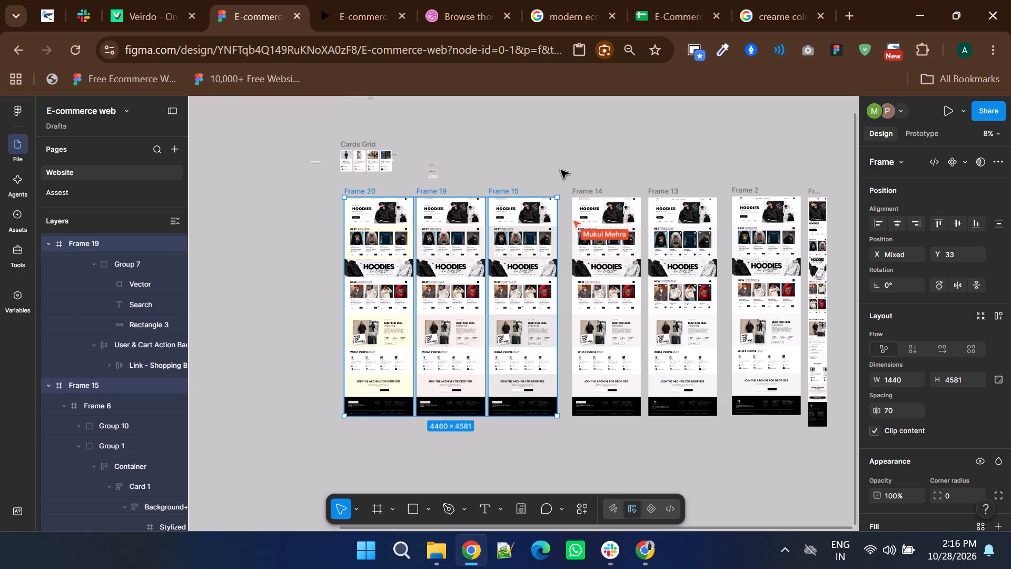
pyautogui.keyDown('shift'); pyautogui.click(661, 191); pyautogui.keyUp('shift')
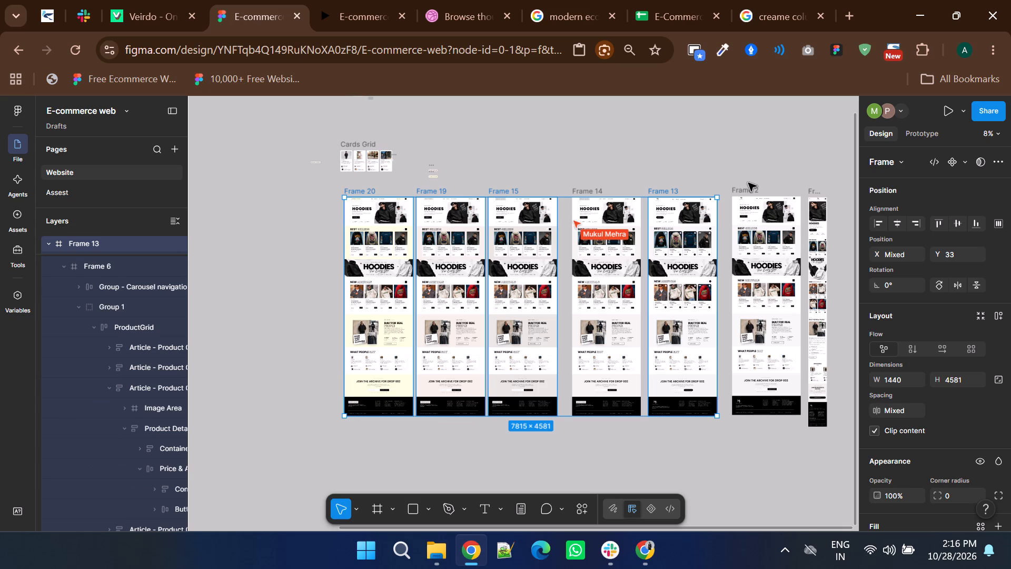
pyautogui.keyDown('shift'); pyautogui.click(748, 187); pyautogui.keyUp('shift')
pyautogui.keyDown('ctrl'); pyautogui.scroll(-2, 748, 187); pyautogui.keyUp('ctrl')
pyautogui.moveTo(730, 238); pyautogui.dragTo(729, 253)
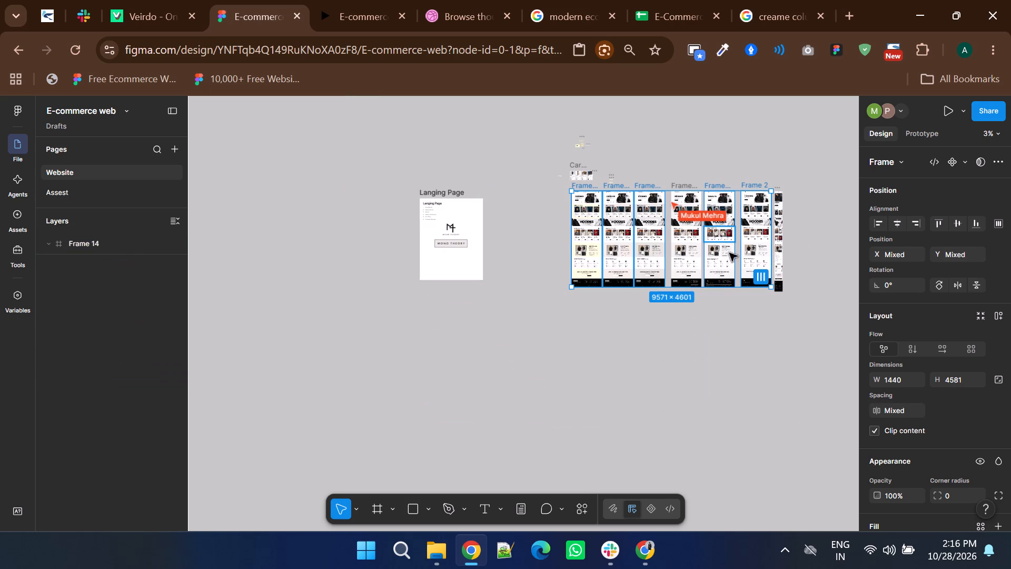
pyautogui.moveTo(729, 253); pyautogui.dragTo(719, 373)
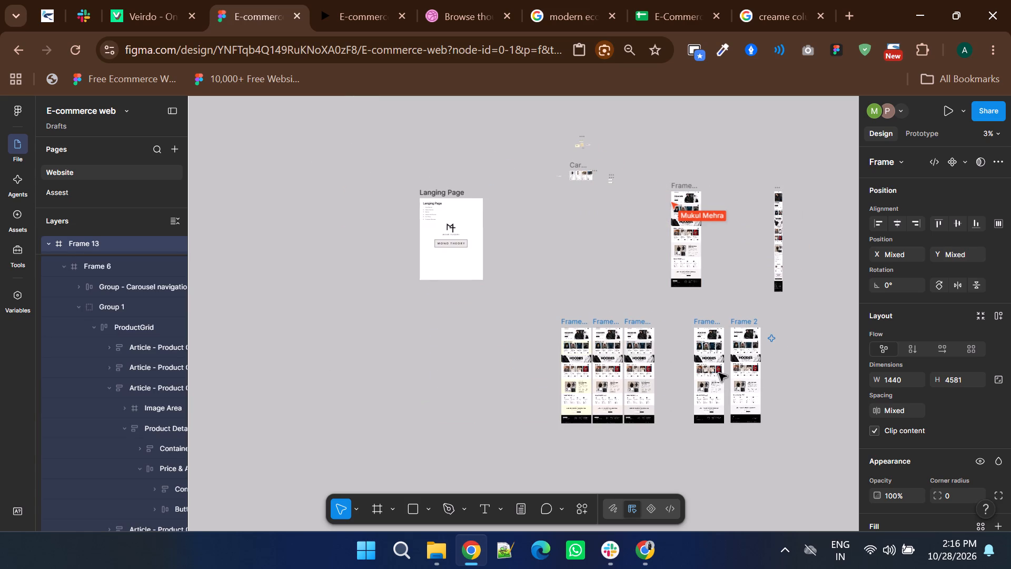
pyautogui.hotkey('ctrl', 'x')
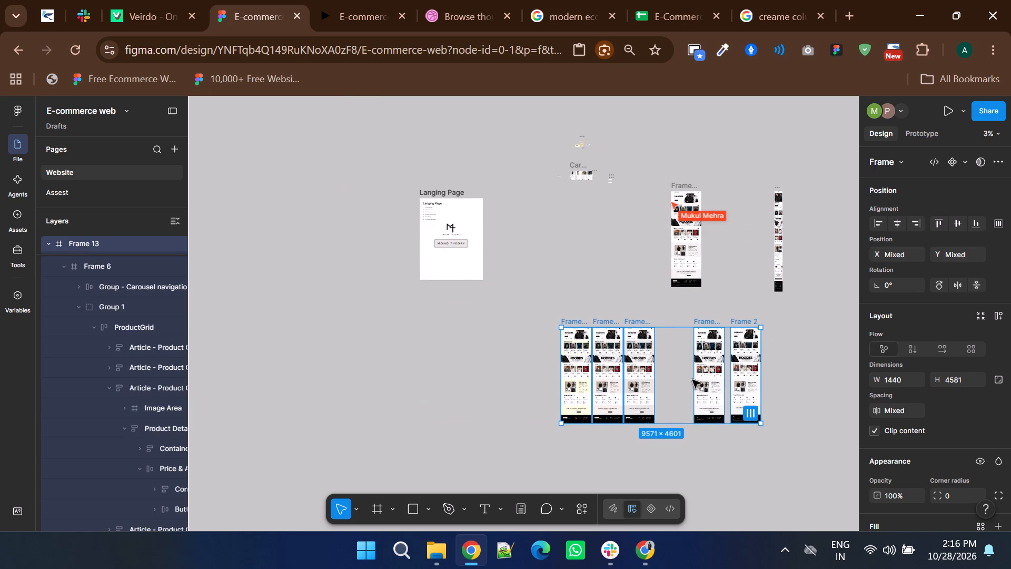
# Paste the five cut homepage variants onto the Assest page, in the empty area beside the Veirdo reference page.
pyautogui.keyDown('ctrl'); pyautogui.scroll(5, 686, 188); pyautogui.keyUp('ctrl')
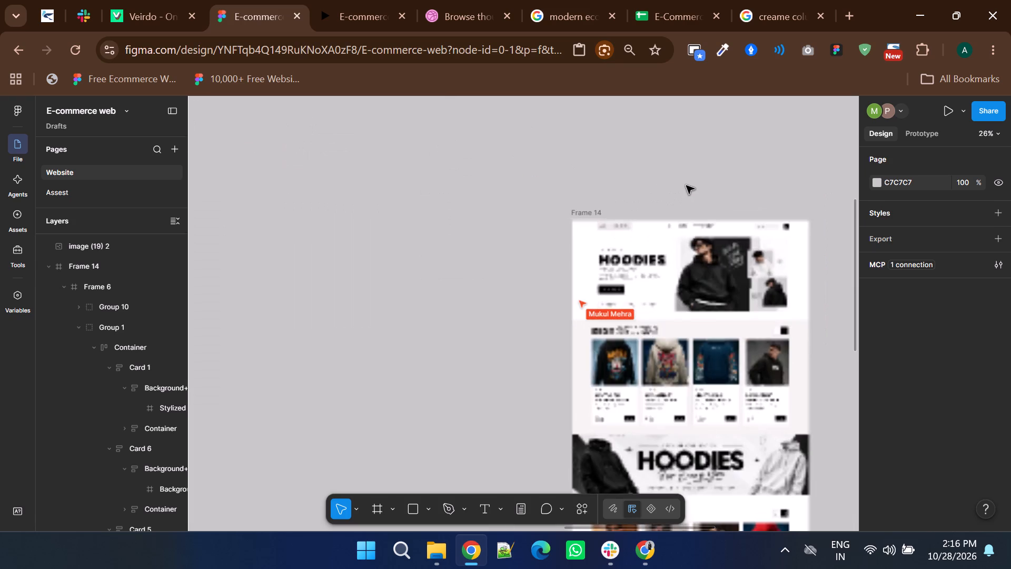
pyautogui.keyDown('ctrl'); pyautogui.scroll(-2, 686, 185); pyautogui.keyUp('ctrl')
pyautogui.click(100, 186)
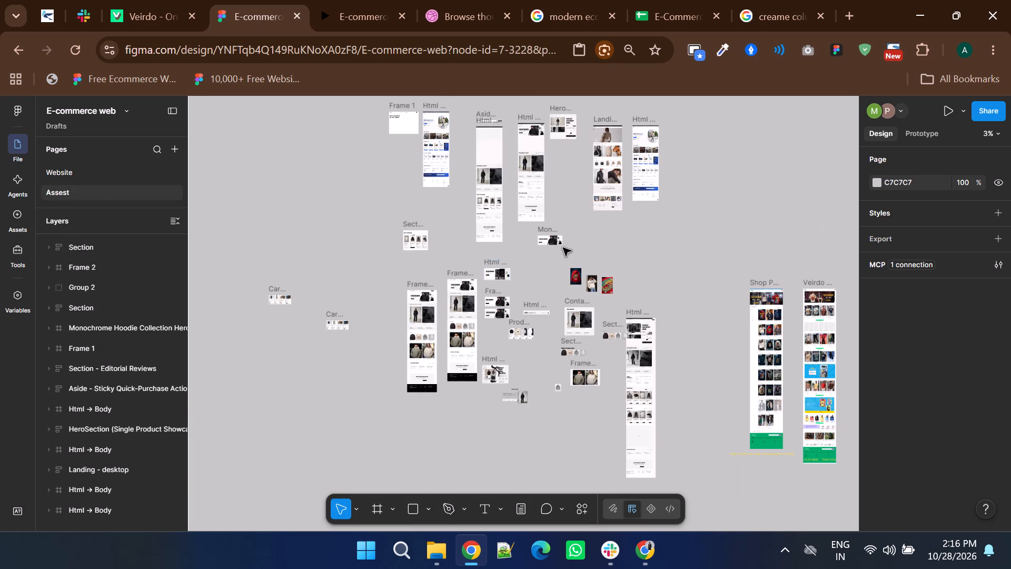
pyautogui.keyDown('ctrl'); pyautogui.scroll(-2, 563, 248); pyautogui.keyUp('ctrl')
pyautogui.keyDown('shift'); pyautogui.scroll(-1, 563, 248); pyautogui.keyUp('shift')
pyautogui.rightClick(657, 260)
pyautogui.click(690, 270)
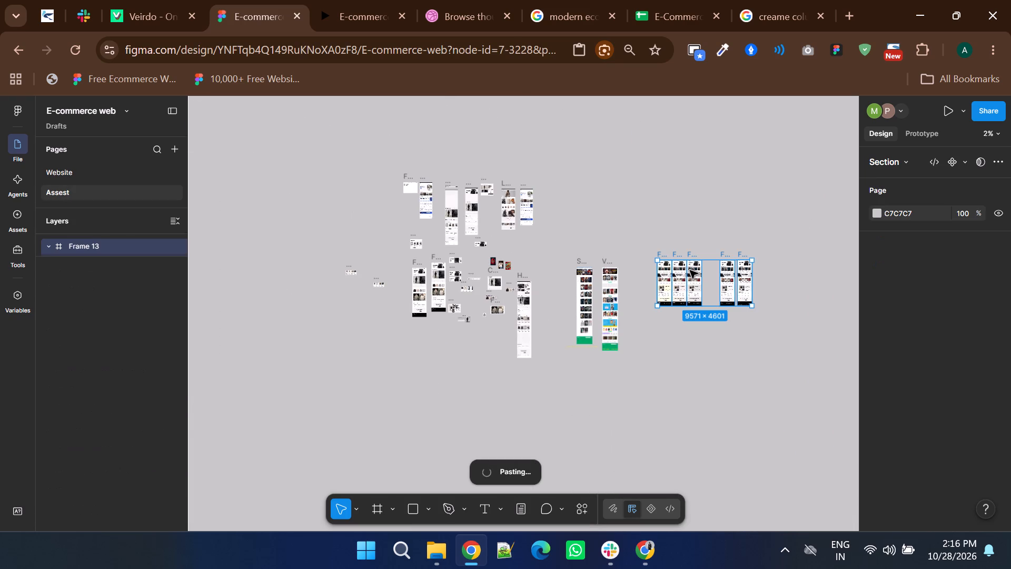
# Move the five pasted homepage variants close beside the Veirdo reference frame, lining up their tops with it.
pyautogui.click(692, 342)
pyautogui.moveTo(646, 228); pyautogui.dragTo(812, 338)
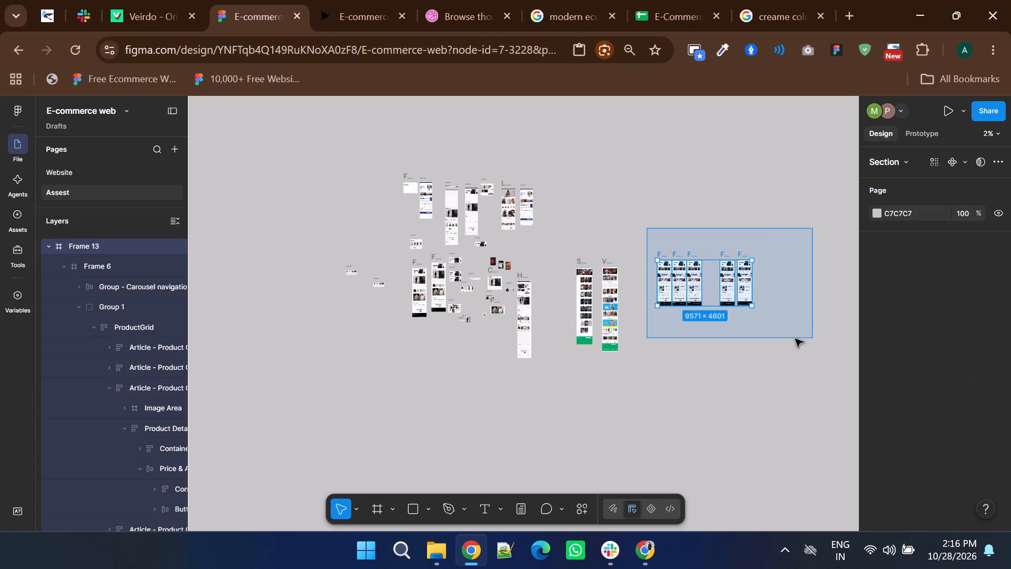
pyautogui.moveTo(718, 278); pyautogui.dragTo(683, 298)
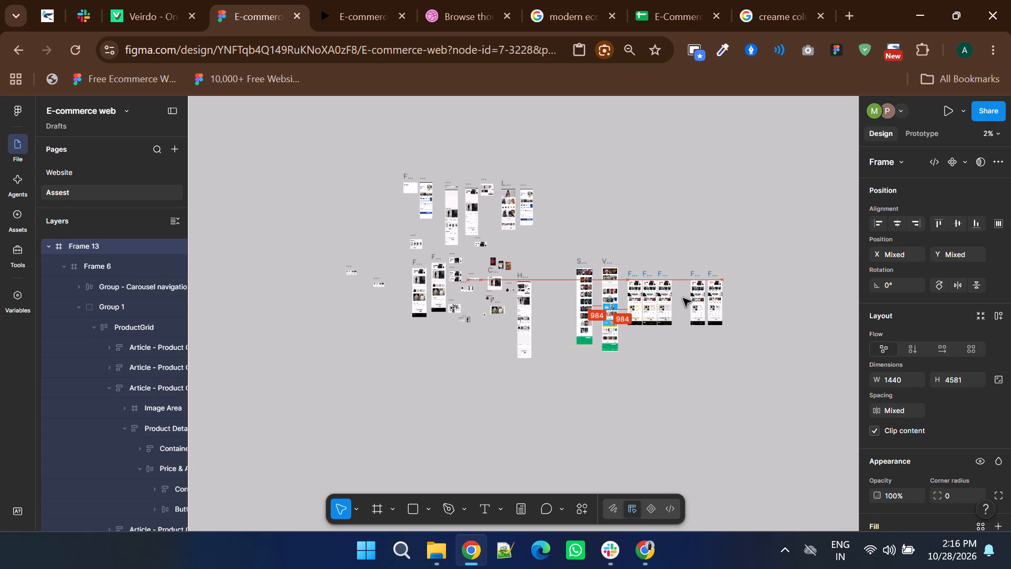
pyautogui.moveTo(683, 298); pyautogui.dragTo(688, 285)
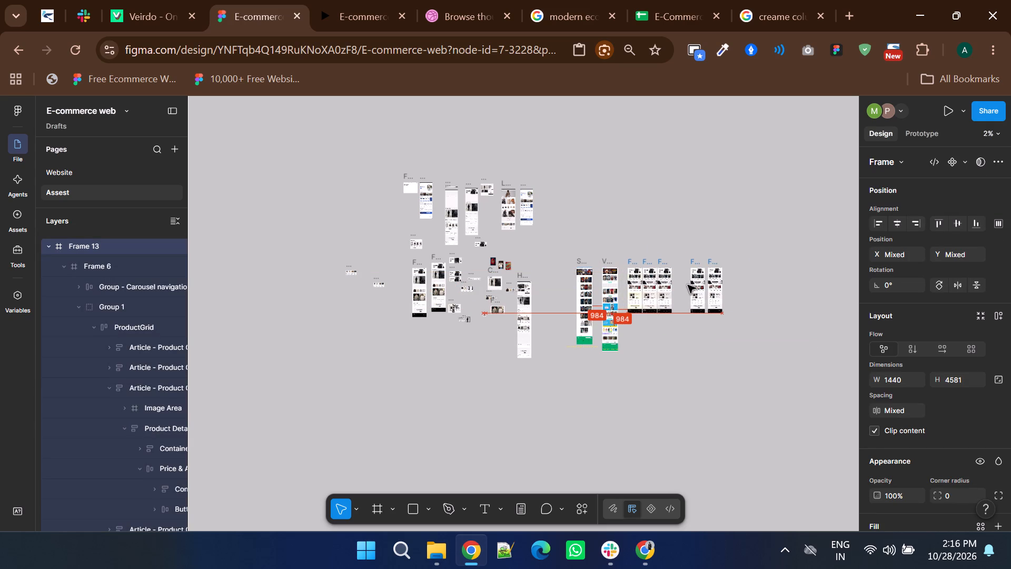
pyautogui.moveTo(688, 285); pyautogui.dragTo(691, 286)
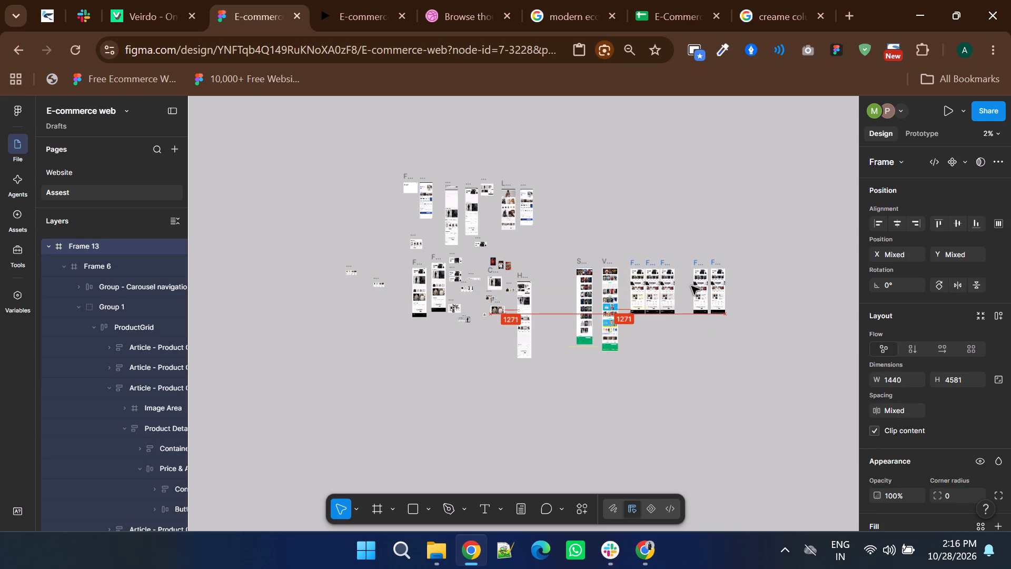
pyautogui.moveTo(691, 286); pyautogui.dragTo(689, 284)
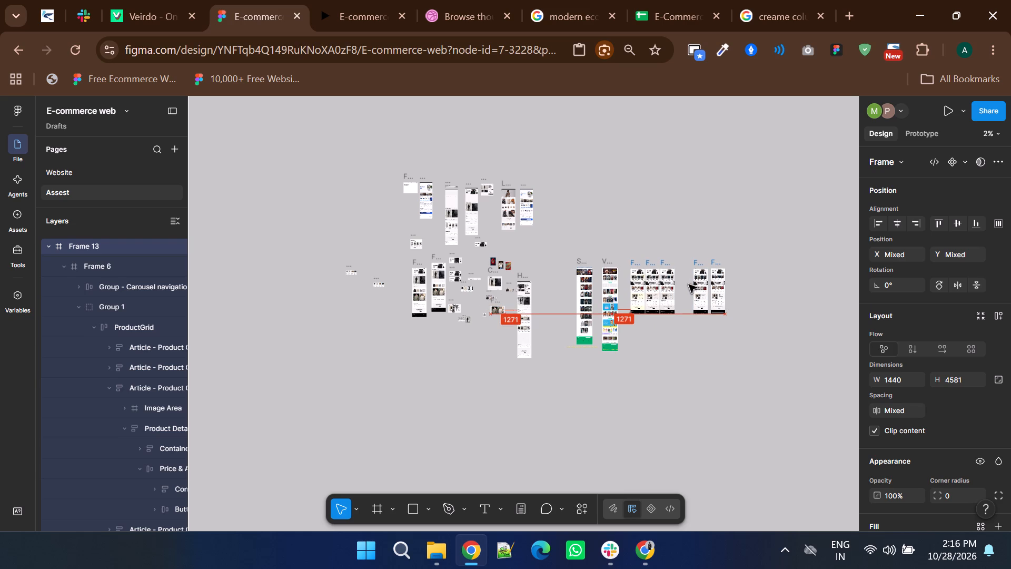
pyautogui.moveTo(689, 284); pyautogui.dragTo(687, 284)
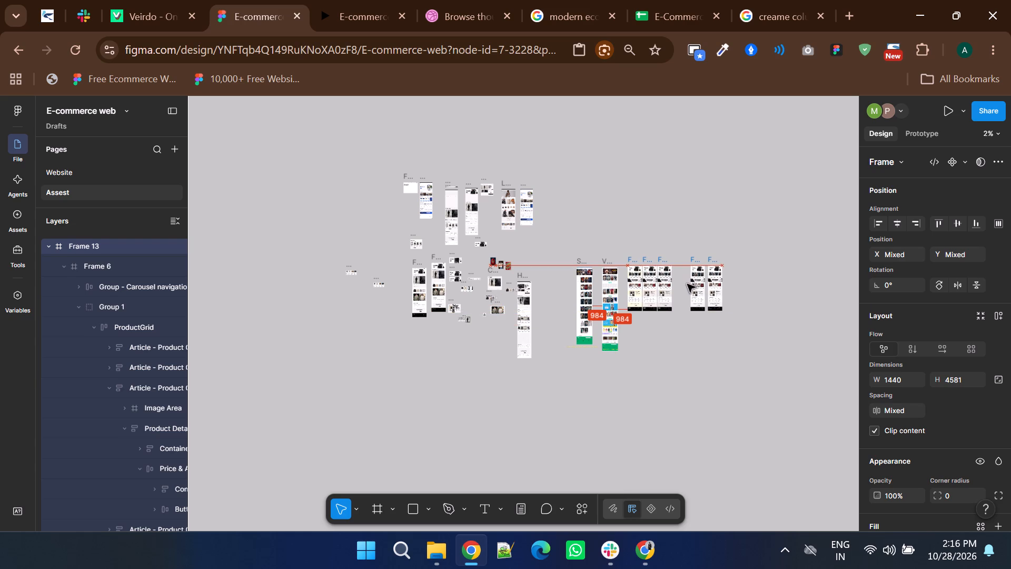
pyautogui.moveTo(687, 284); pyautogui.dragTo(688, 286)
pyautogui.click(722, 229)
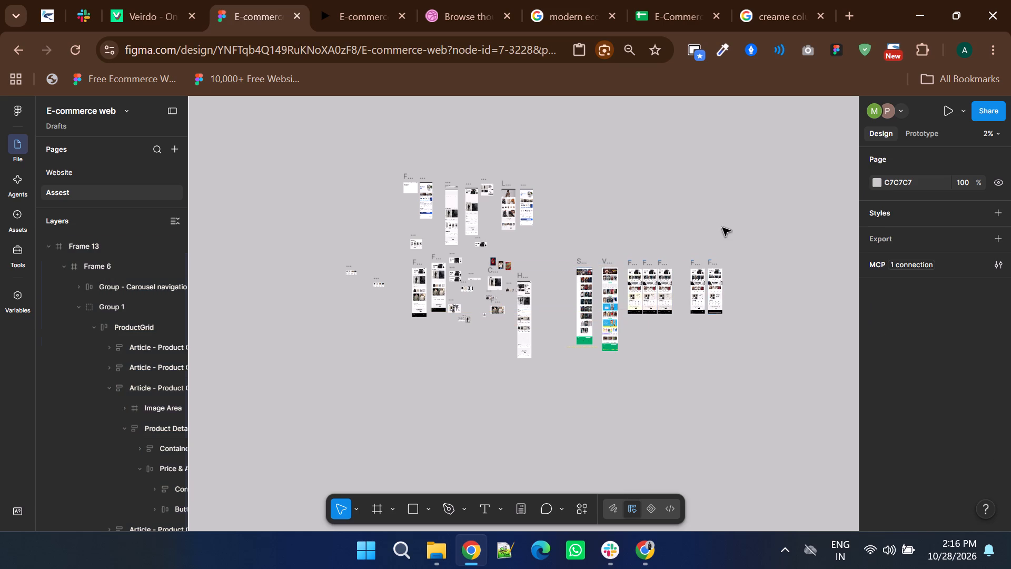
# Examine the Assest page, covering the reference store pages, the earlier drafts and the relocated homepage variants.
pyautogui.keyDown('ctrl'); pyautogui.scroll(-3, 776, 304); pyautogui.keyUp('ctrl')
pyautogui.keyDown('shift'); pyautogui.scroll(1, 683, 381); pyautogui.keyUp('shift')
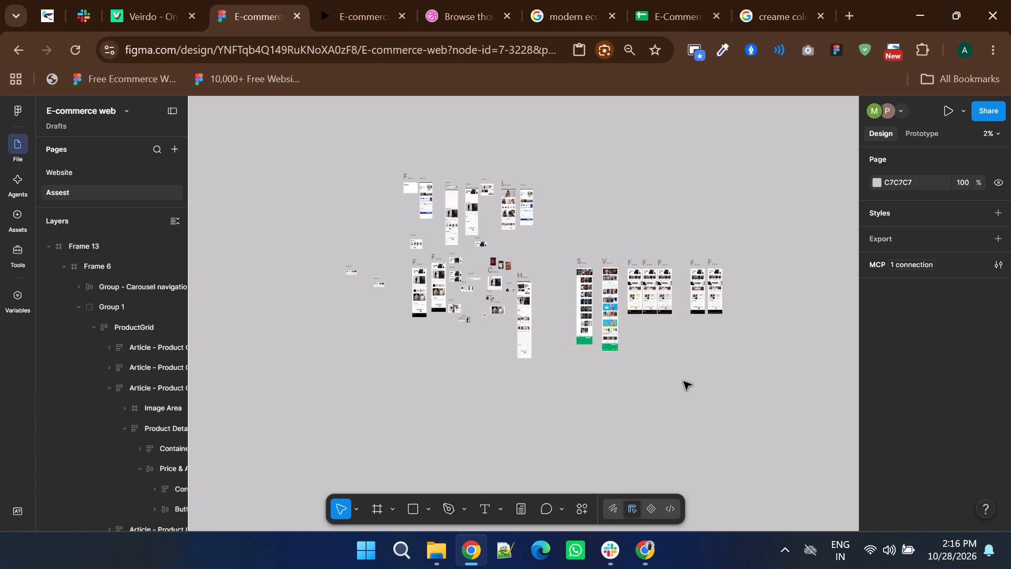
pyautogui.keyDown('ctrl'); pyautogui.scroll(6, 657, 336); pyautogui.keyUp('ctrl')
pyautogui.keyDown('ctrl'); pyautogui.scroll(-3, 498, 375); pyautogui.keyUp('ctrl')
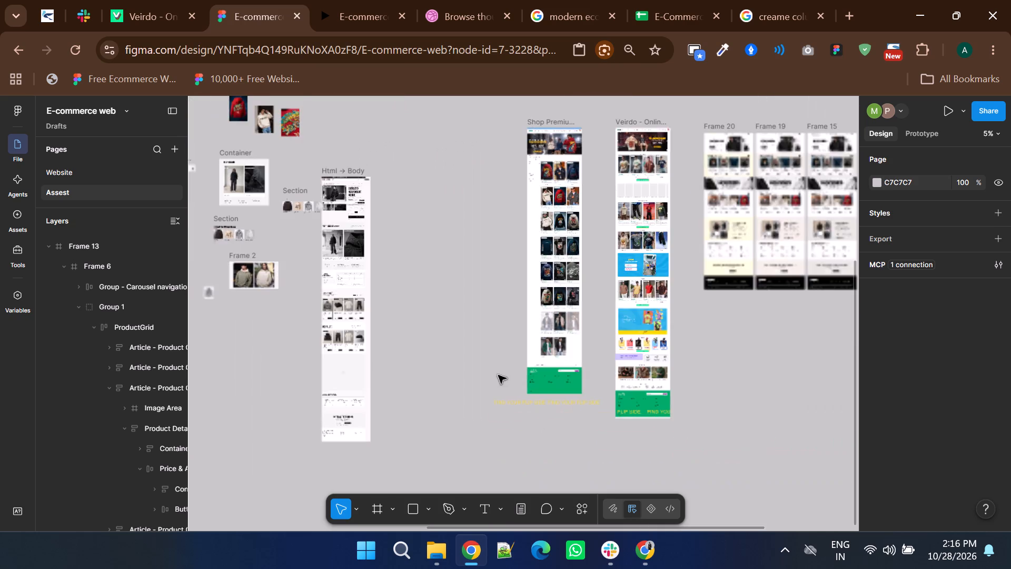
pyautogui.keyDown('ctrl'); pyautogui.scroll(-3, 612, 379); pyautogui.keyUp('ctrl')
pyautogui.keyDown('ctrl'); pyautogui.scroll(6, 603, 312); pyautogui.keyUp('ctrl')
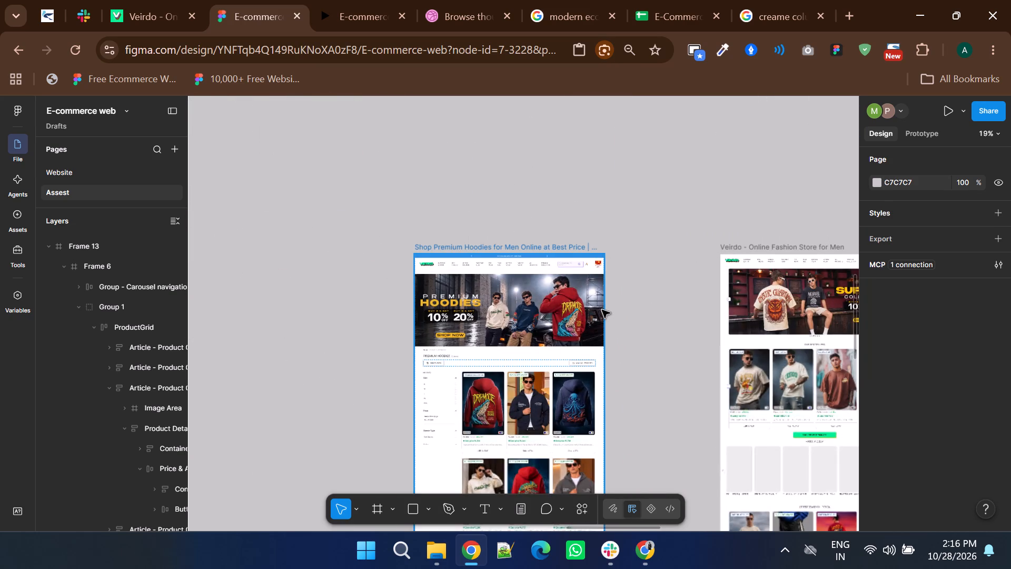
pyautogui.keyDown('ctrl'); pyautogui.scroll(-4, 602, 310); pyautogui.keyUp('ctrl')
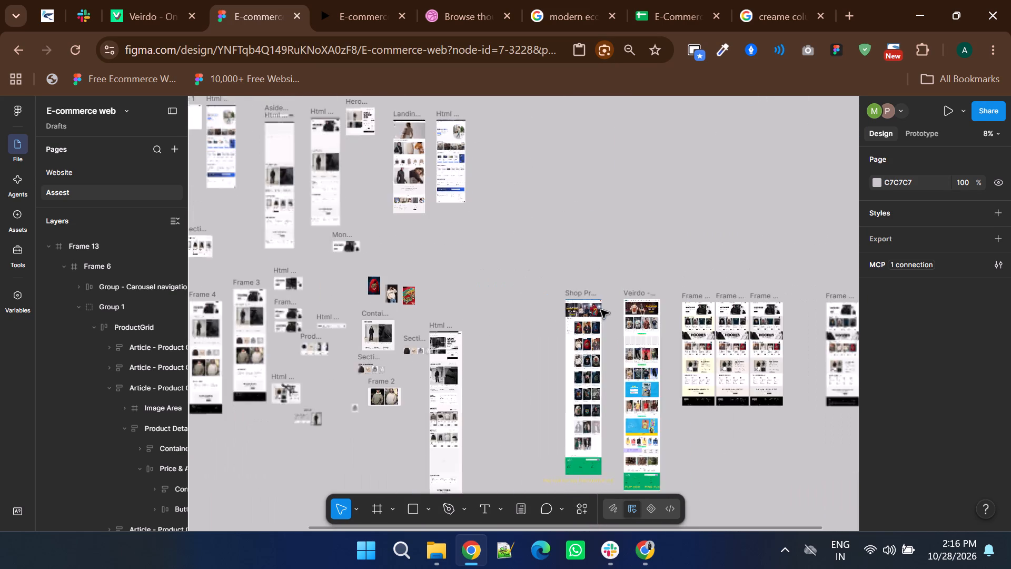
pyautogui.keyDown('ctrl'); pyautogui.scroll(-4, 601, 310); pyautogui.keyUp('ctrl')
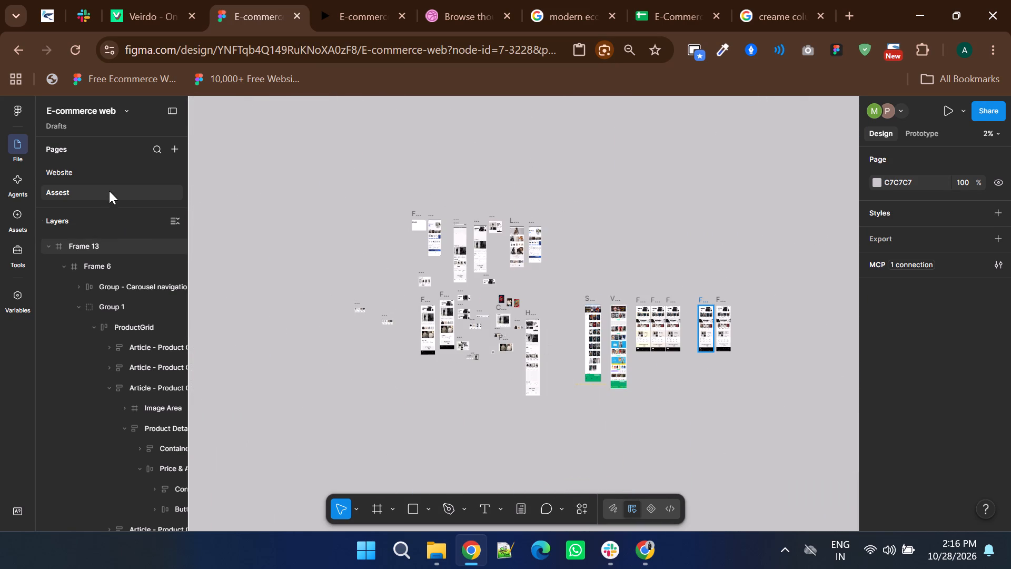
# Move the Cards Grid and the loose images and small frames around it from the Website page to below the Assest page's homepage variants.
pyautogui.click(104, 180)
pyautogui.click(102, 176)
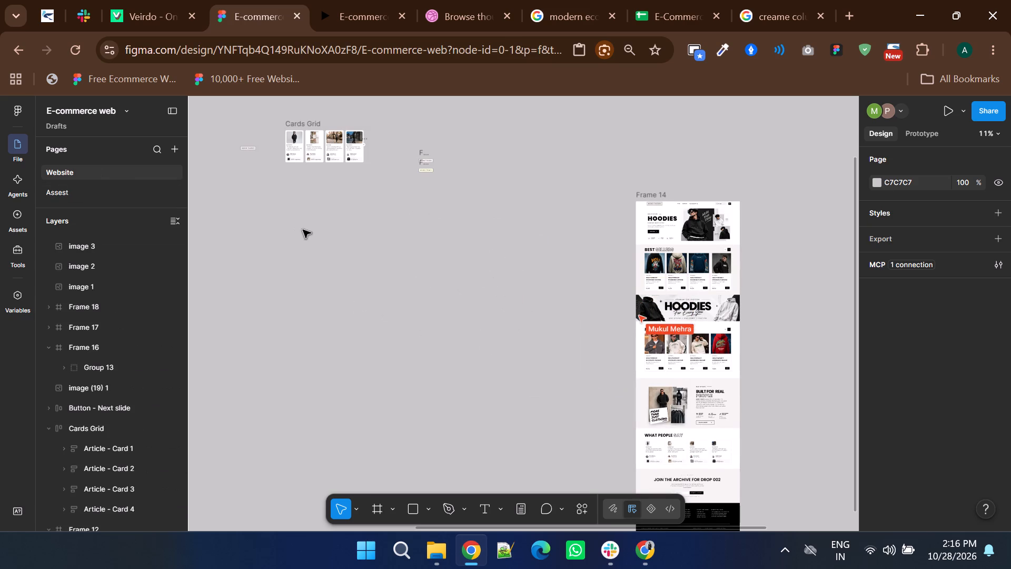
pyautogui.keyDown('ctrl'); pyautogui.scroll(-2, 394, 227); pyautogui.keyUp('ctrl')
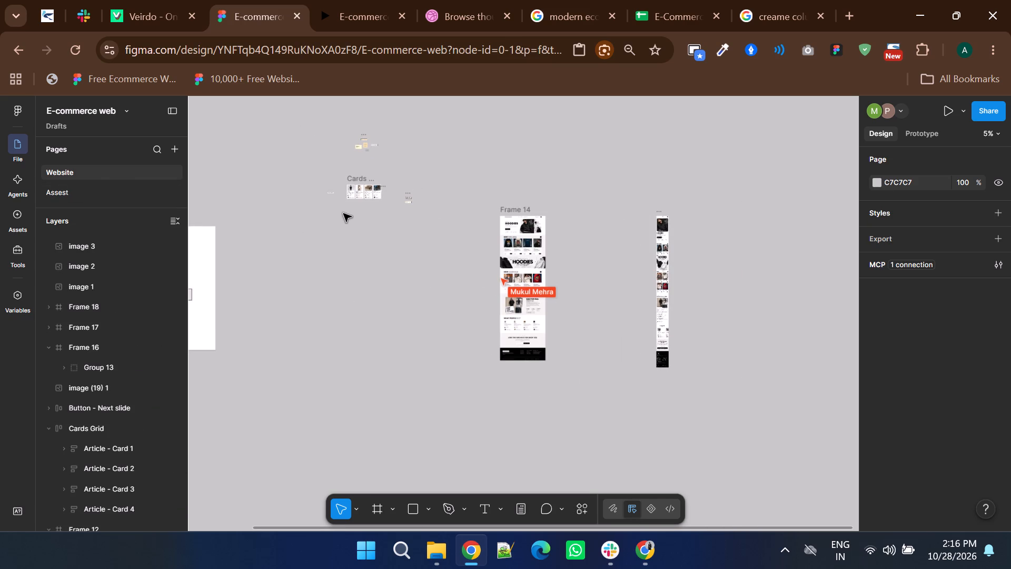
pyautogui.moveTo(439, 217); pyautogui.dragTo(314, 115)
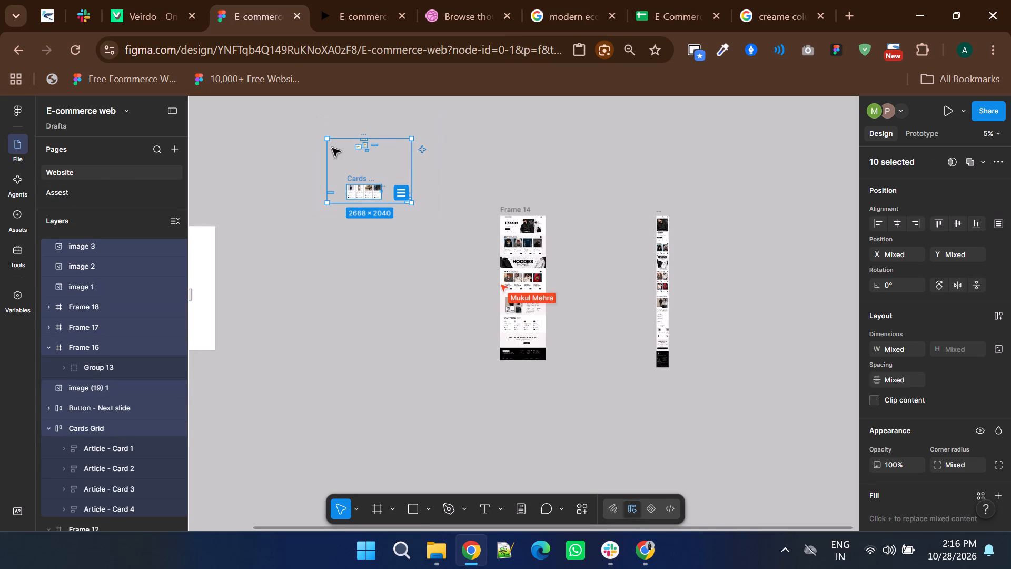
pyautogui.hotkey('ctrl', 'x')
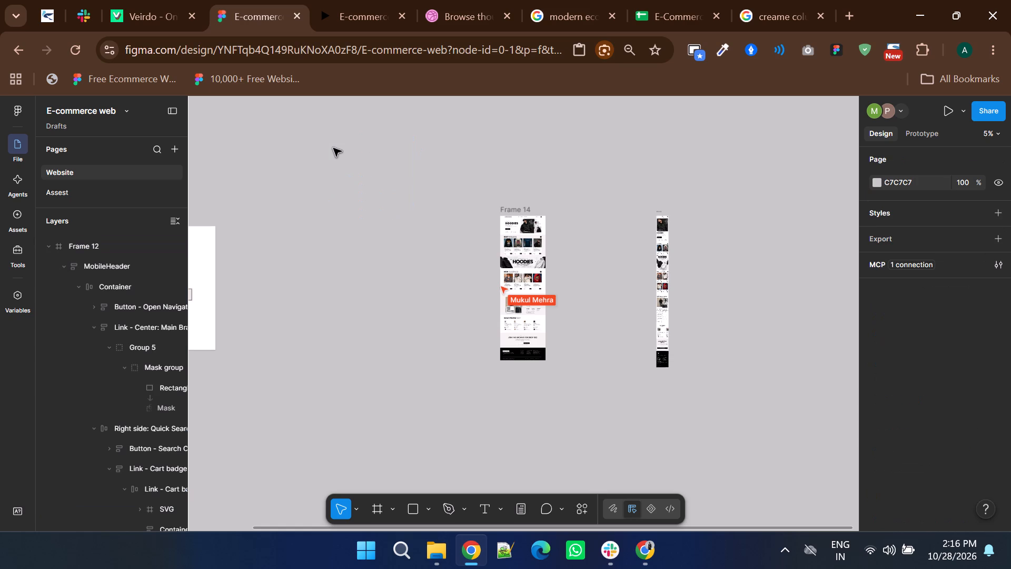
pyautogui.click(105, 191)
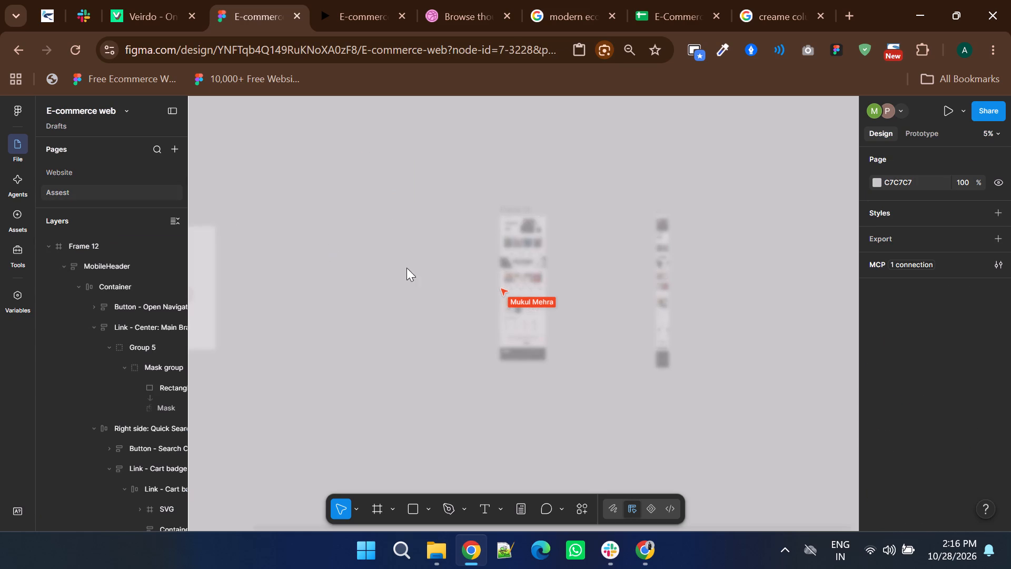
pyautogui.scroll(-1, 645, 366)
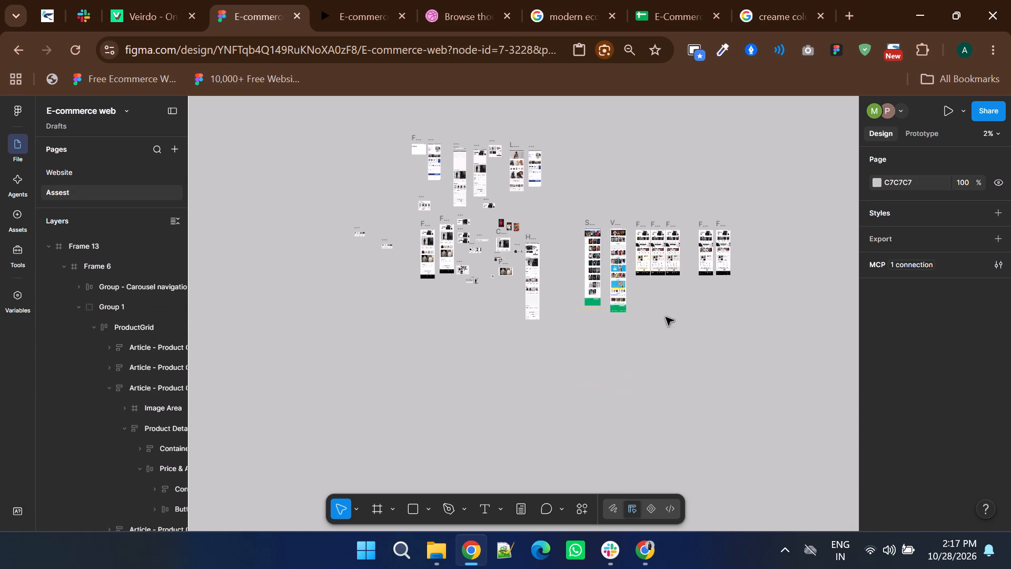
pyautogui.rightClick(680, 296)
pyautogui.click(703, 305)
pyautogui.click(669, 348)
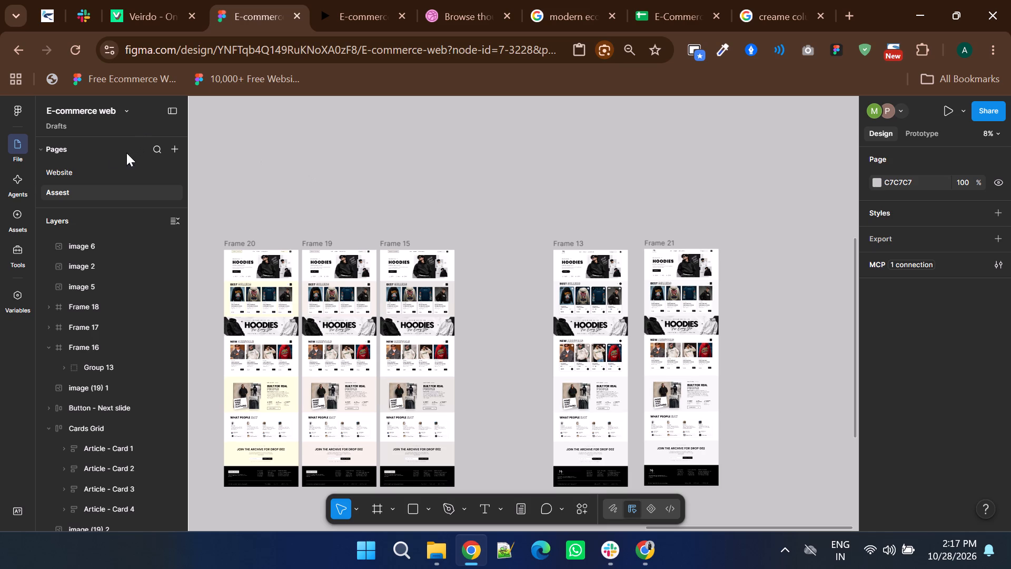
pyautogui.click(90, 175)
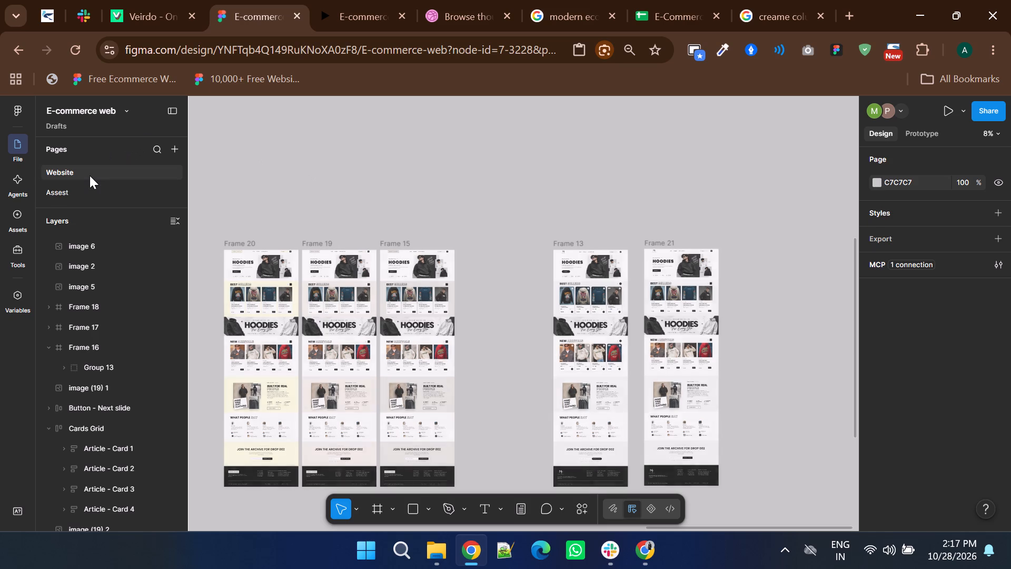
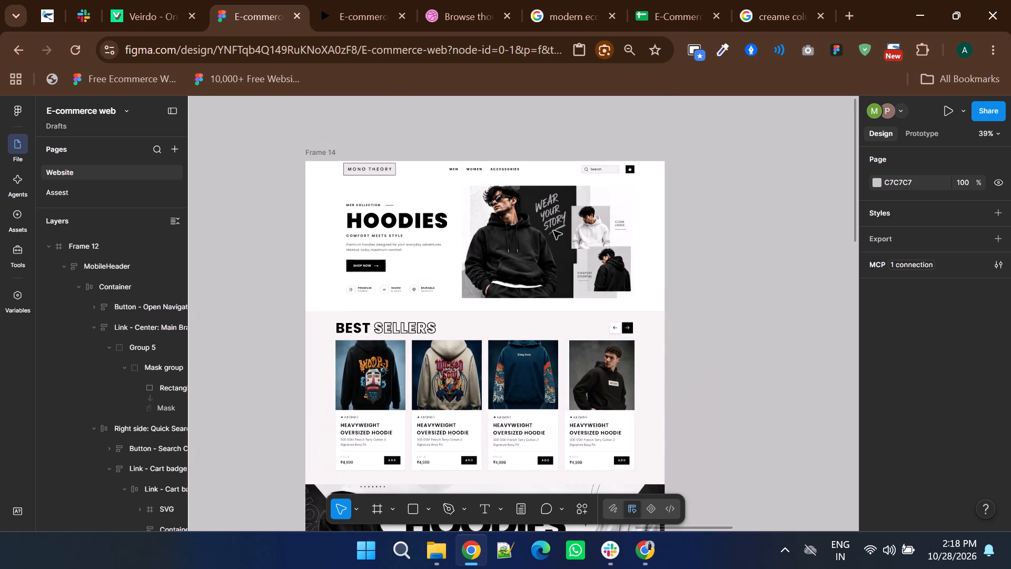
# Examine the Website page's Frame 14 homepage from hero to footer, along with the narrow mobile frame beside it.
pyautogui.scroll(-1, 553, 231)
pyautogui.keyDown('ctrl'); pyautogui.scroll(-1, 553, 231); pyautogui.keyUp('ctrl')
pyautogui.scroll(-5, 553, 231)
pyautogui.keyDown('ctrl'); pyautogui.scroll(-1, 553, 231); pyautogui.keyUp('ctrl')
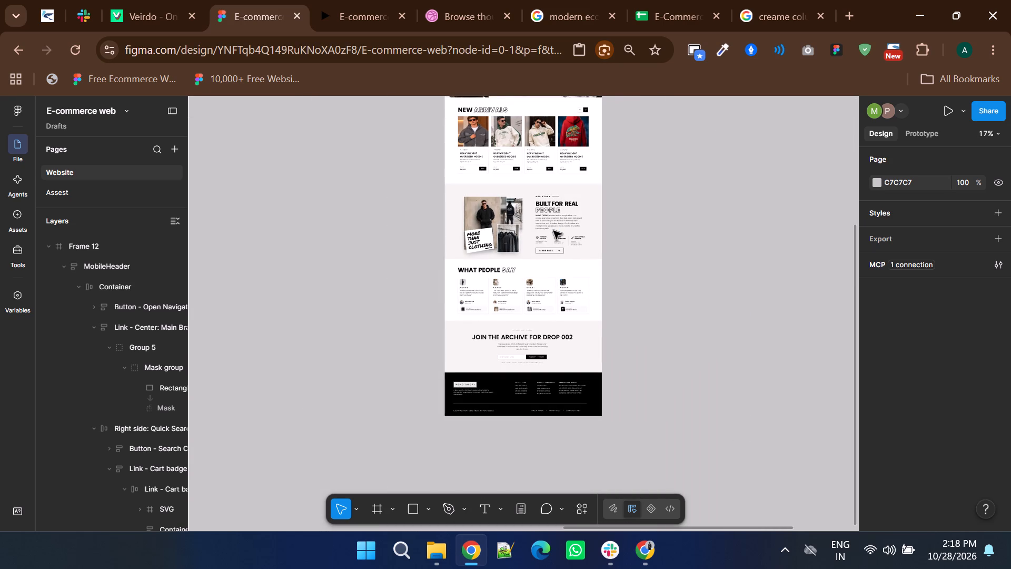
pyautogui.scroll(2, 563, 265)
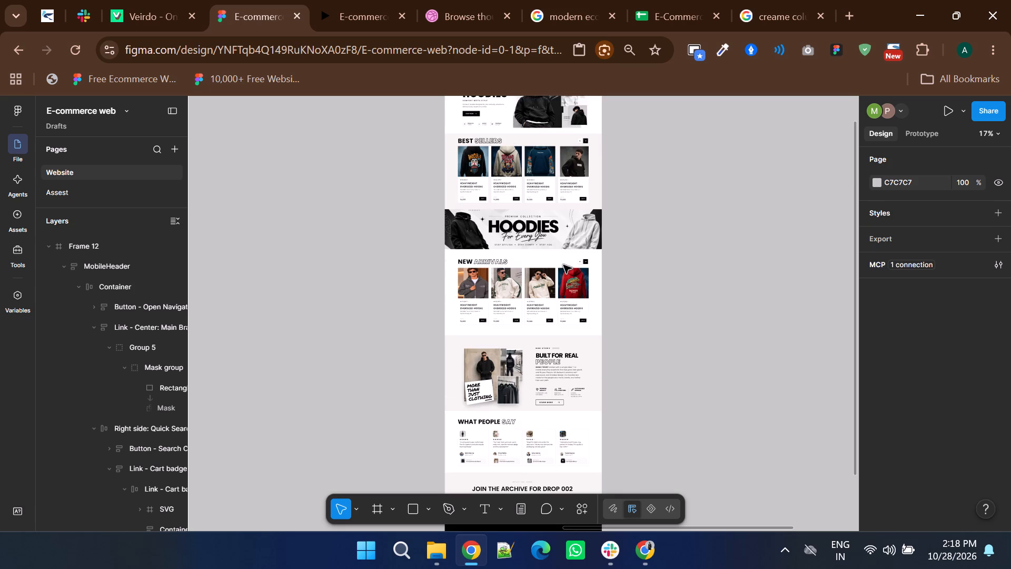
pyautogui.keyDown('ctrl'); pyautogui.scroll(-2, 650, 273); pyautogui.keyUp('ctrl')
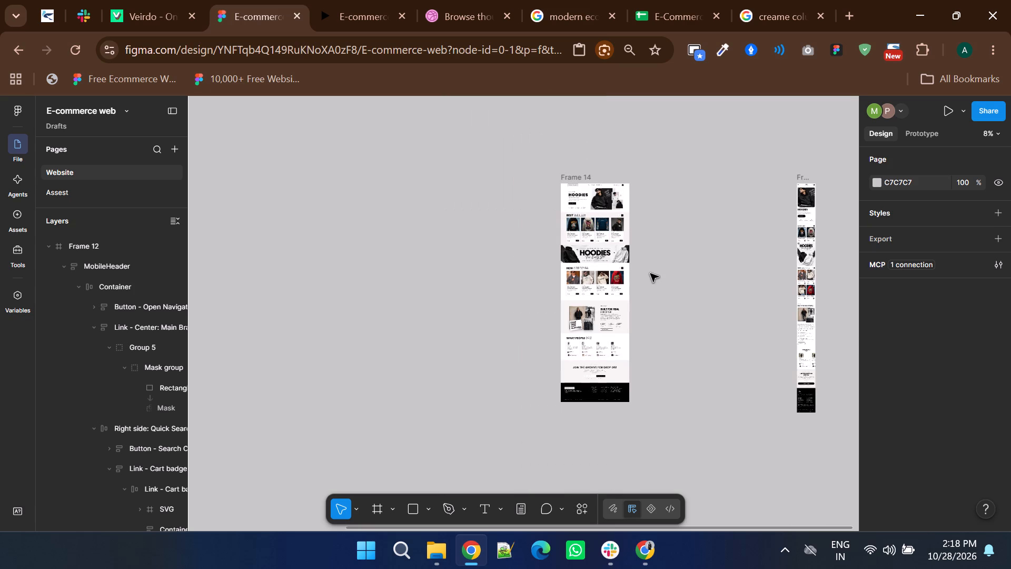
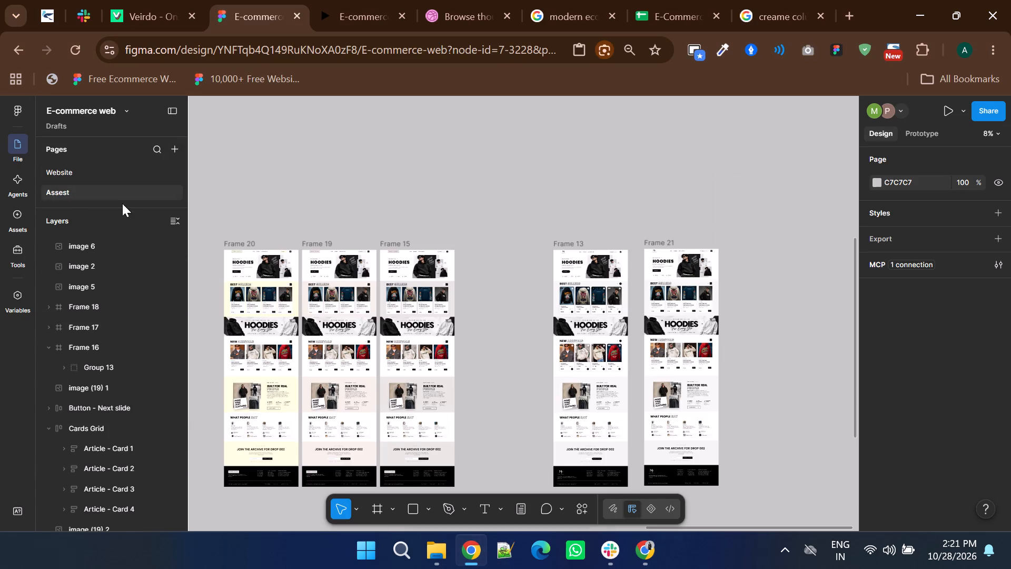
pyautogui.keyDown('ctrl'); pyautogui.scroll(-4, 507, 281); pyautogui.keyUp('ctrl')
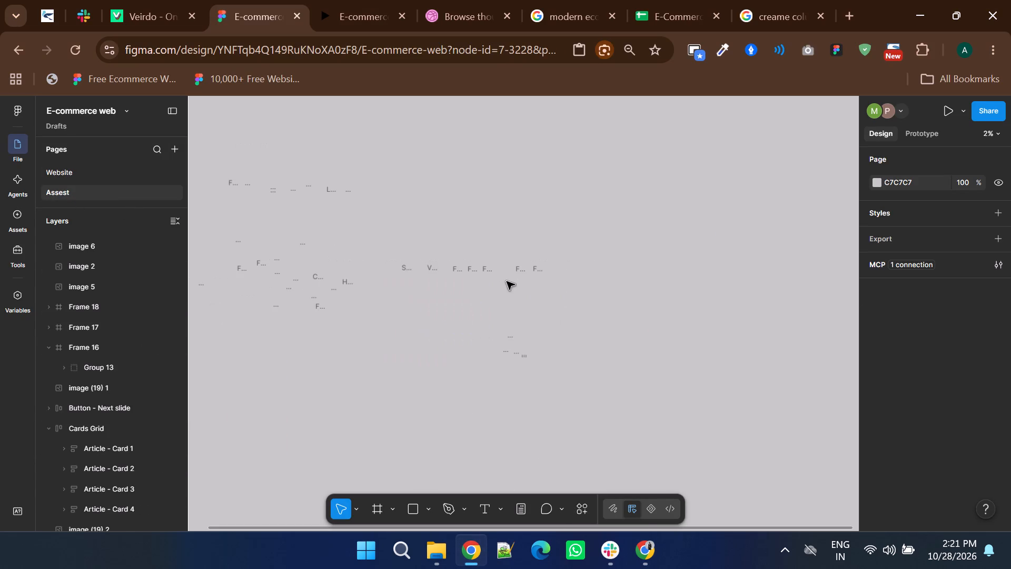
pyautogui.keyDown('ctrl'); pyautogui.scroll(3, 472, 290); pyautogui.keyUp('ctrl')
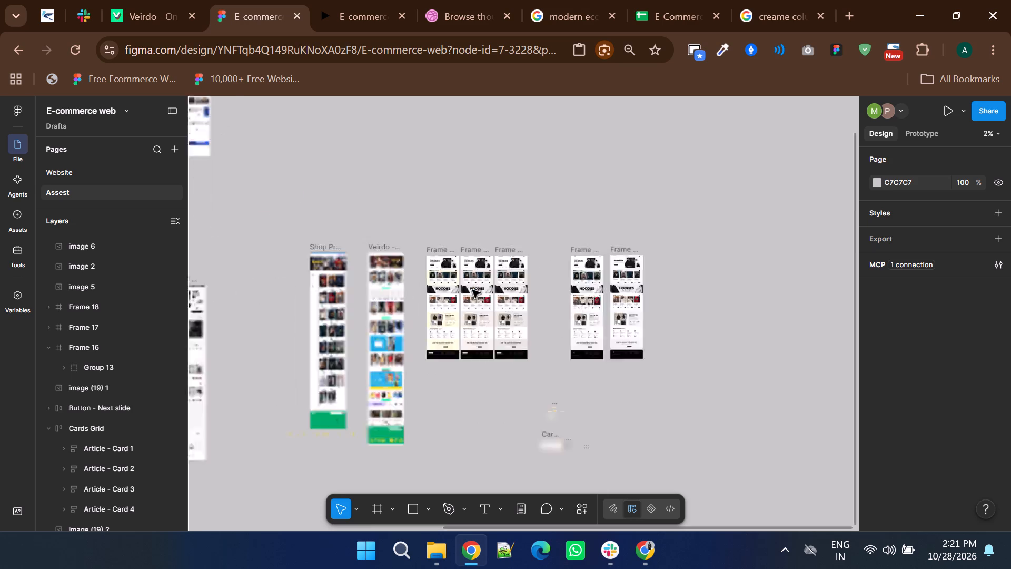
pyautogui.keyDown('ctrl'); pyautogui.scroll(1, 472, 290); pyautogui.keyUp('ctrl')
pyautogui.keyDown('ctrl'); pyautogui.scroll(-2, 512, 287); pyautogui.keyUp('ctrl')
pyautogui.scroll(-2, 514, 287)
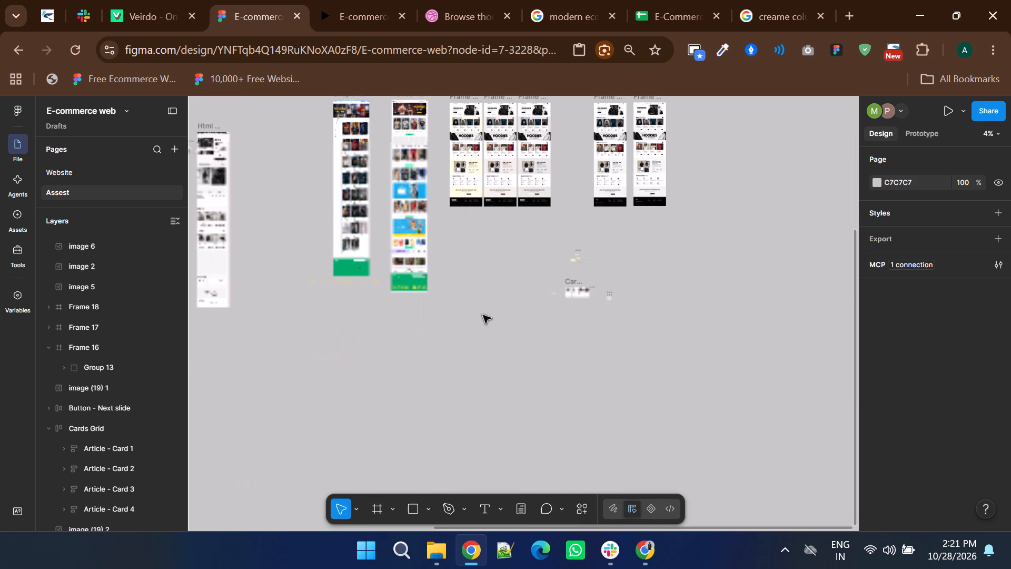
pyautogui.keyDown('ctrl'); pyautogui.scroll(-3, 465, 361); pyautogui.keyUp('ctrl')
pyautogui.scroll(-1, 469, 362)
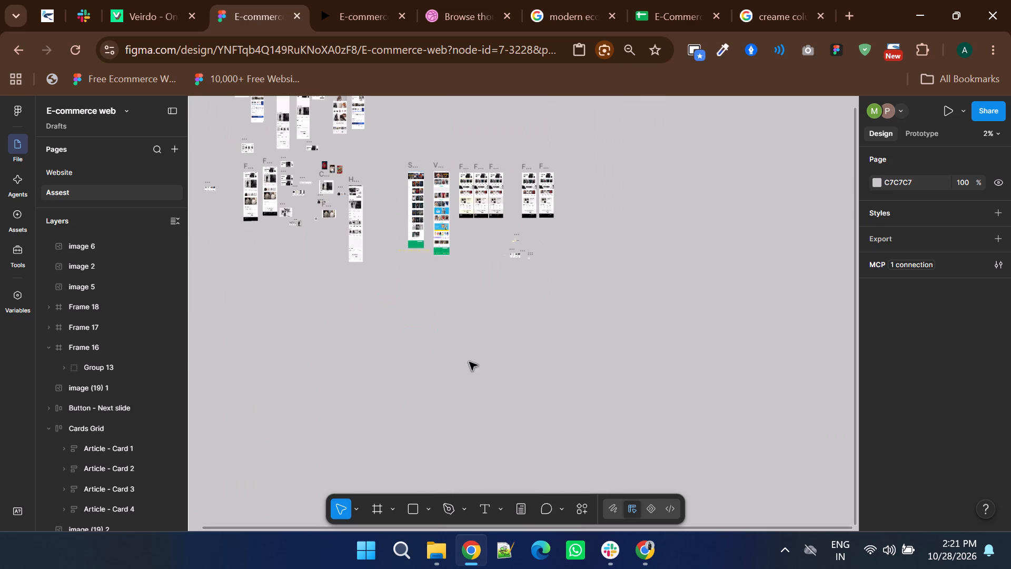
pyautogui.keyDown('ctrl'); pyautogui.scroll(1, 406, 310); pyautogui.keyUp('ctrl')
pyautogui.keyDown('shift'); pyautogui.scroll(1, 410, 322); pyautogui.keyUp('shift')
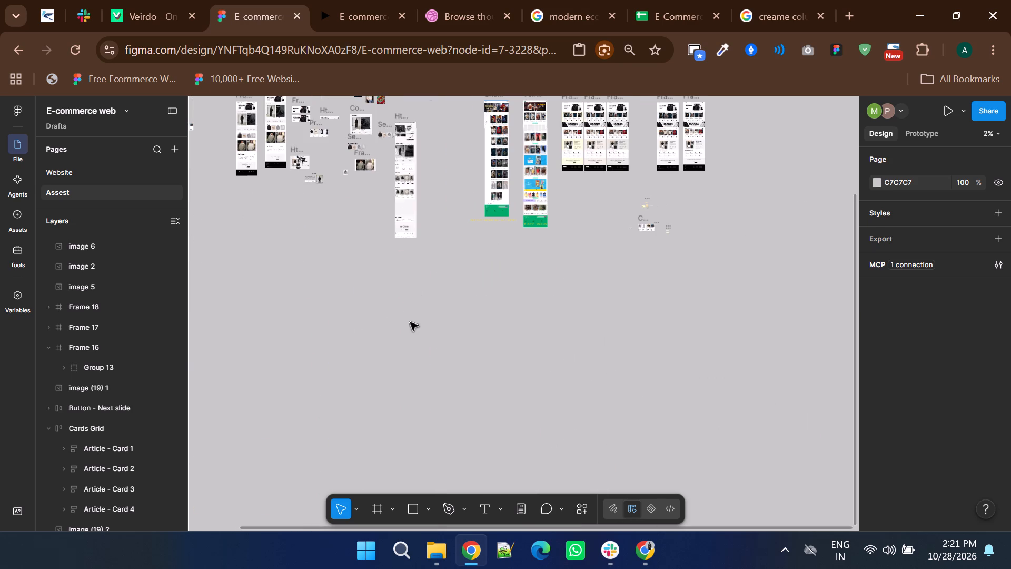
pyautogui.rightClick(410, 322)
pyautogui.click(422, 327)
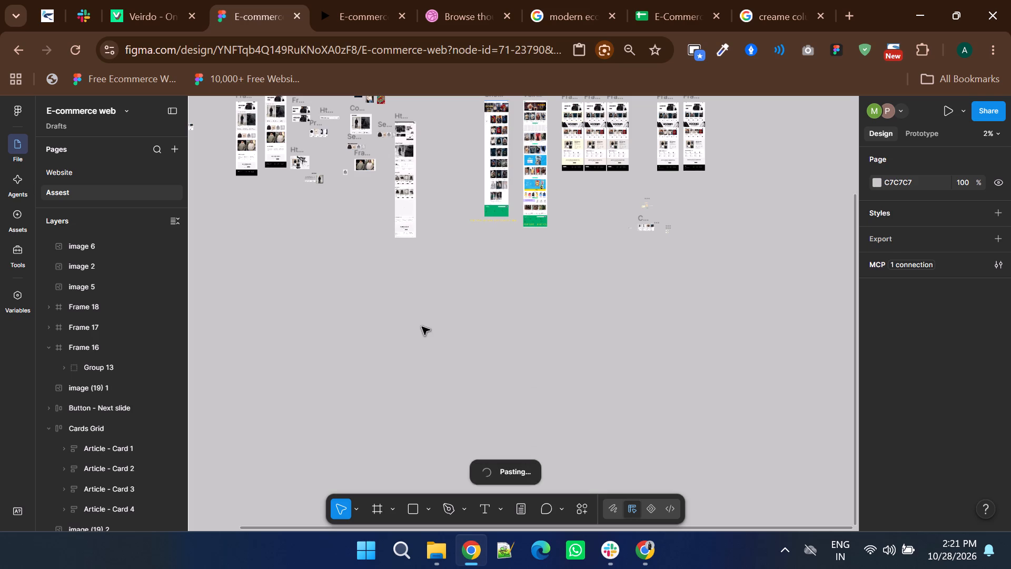
# Examine the pasted login page's form, hoodie model image and overlaid lettering against the source design.
pyautogui.keyDown('ctrl'); pyautogui.scroll(8, 422, 327); pyautogui.keyUp('ctrl')
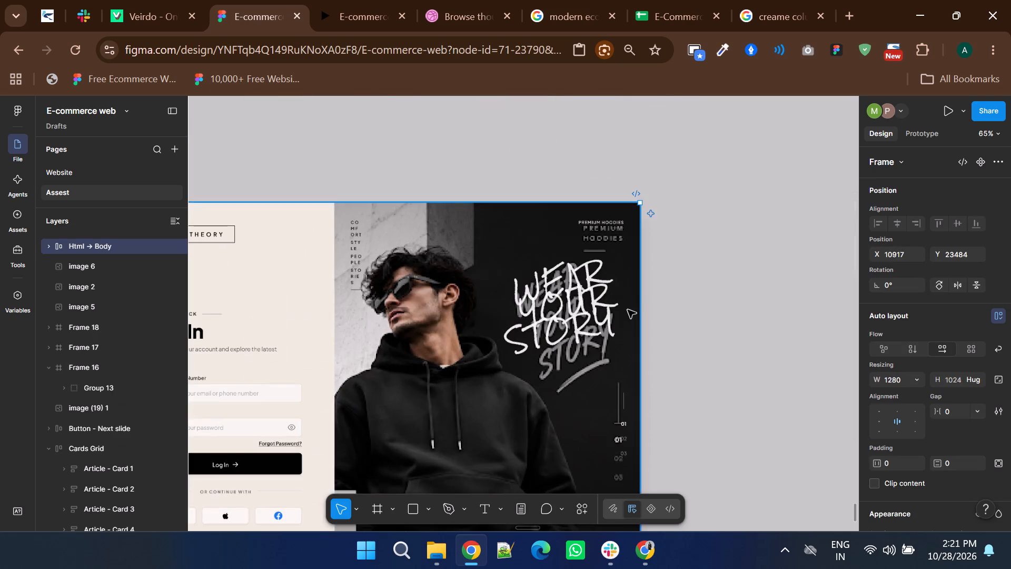
pyautogui.keyDown('ctrl'); pyautogui.scroll(-3, 628, 310); pyautogui.keyUp('ctrl')
pyautogui.keyDown('shift'); pyautogui.scroll(1, 611, 308); pyautogui.keyUp('shift')
pyautogui.keyDown('ctrl'); pyautogui.scroll(2, 444, 325); pyautogui.keyUp('ctrl')
pyautogui.keyDown('shift'); pyautogui.scroll(-3, 444, 325); pyautogui.keyUp('shift')
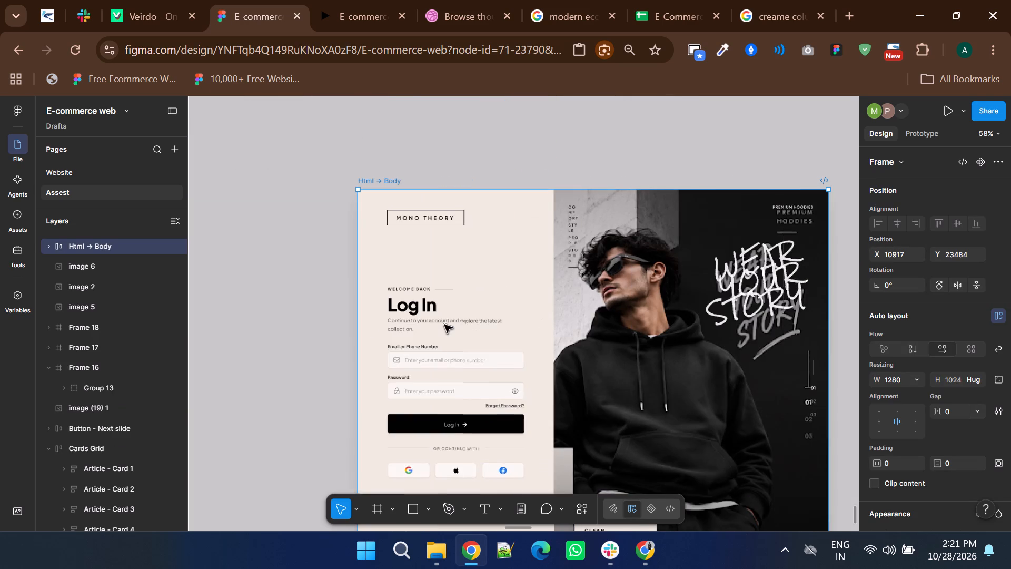
pyautogui.scroll(-1, 444, 325)
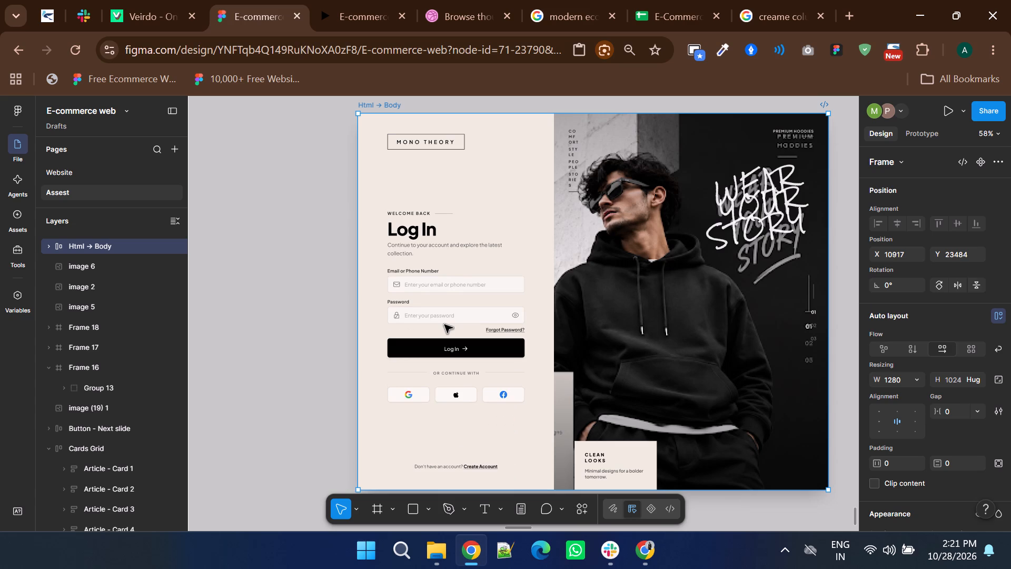
pyautogui.keyDown('shift'); pyautogui.scroll(-1, 360, 338); pyautogui.keyUp('shift')
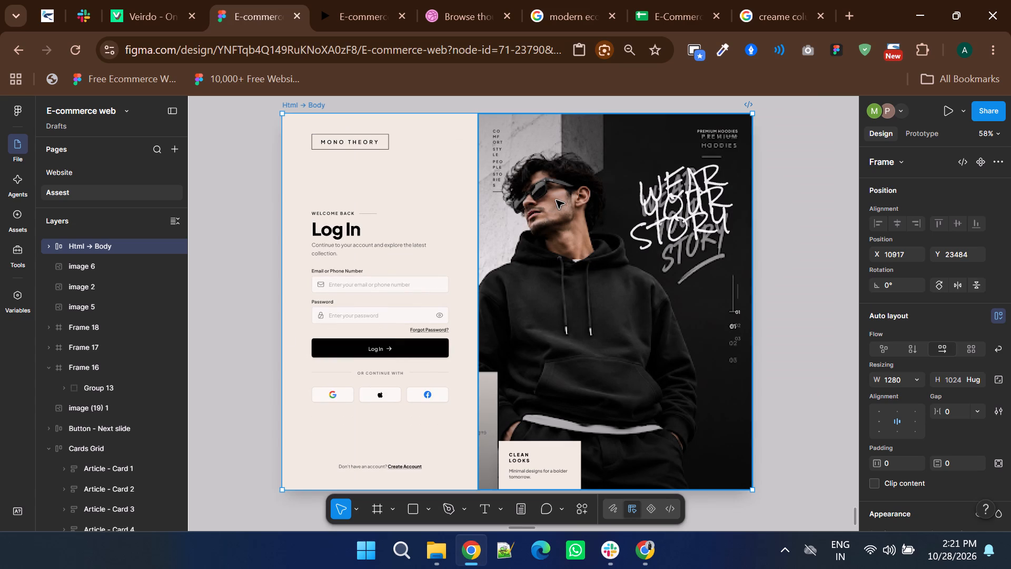
pyautogui.keyDown('ctrl'); pyautogui.click(556, 200); pyautogui.keyUp('ctrl')
pyautogui.keyDown('ctrl'); pyautogui.scroll(5, 558, 200); pyautogui.keyUp('ctrl')
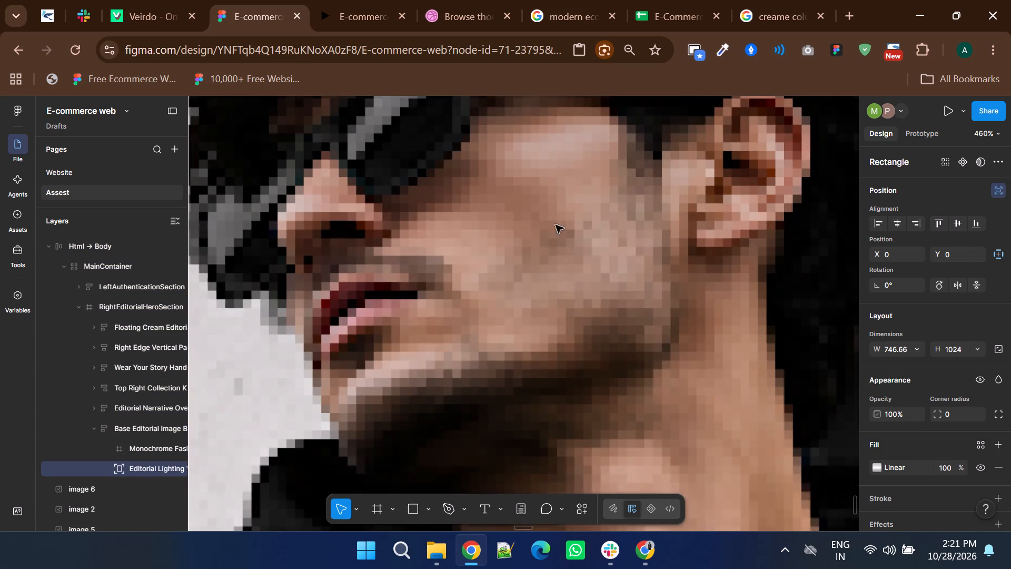
pyautogui.keyDown('ctrl'); pyautogui.scroll(-7, 546, 264); pyautogui.keyUp('ctrl')
pyautogui.click(577, 162)
# Delete the three duplicate white text layers YOUR, STORY and WEAR overlapping the lettering in the hero image.
pyautogui.keyDown('ctrl'); pyautogui.click(621, 264); pyautogui.keyUp('ctrl')
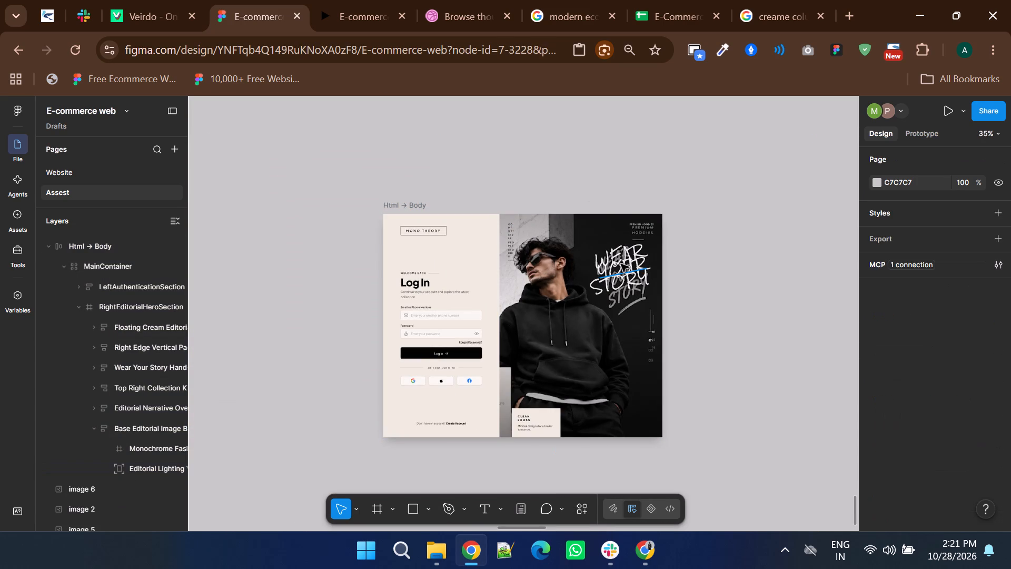
pyautogui.press('Delete')
pyautogui.keyDown('ctrl'); pyautogui.click(620, 261); pyautogui.keyUp('ctrl')
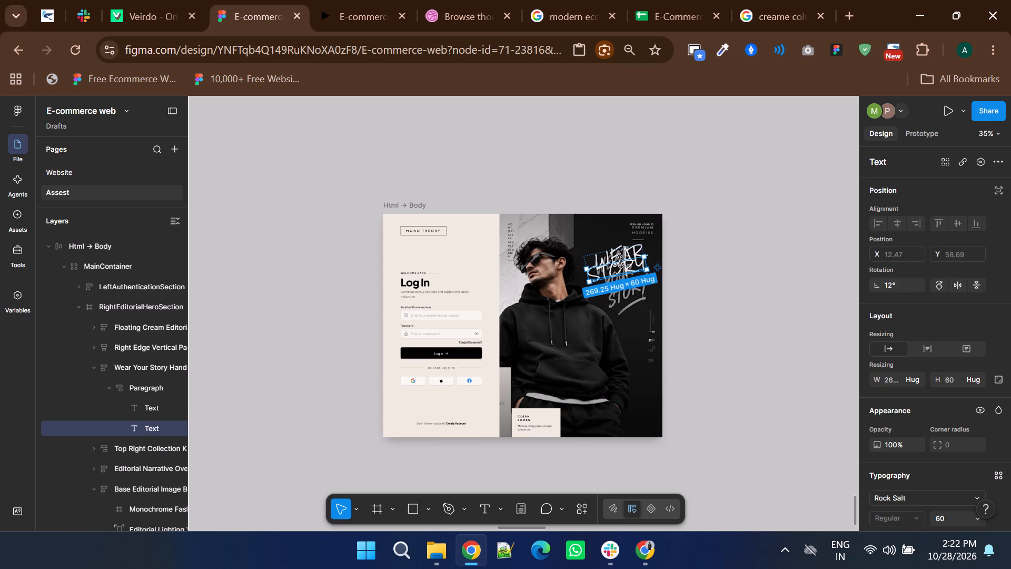
pyautogui.press('Delete')
pyautogui.keyDown('ctrl'); pyautogui.click(616, 252); pyautogui.keyUp('ctrl')
pyautogui.press('Delete')
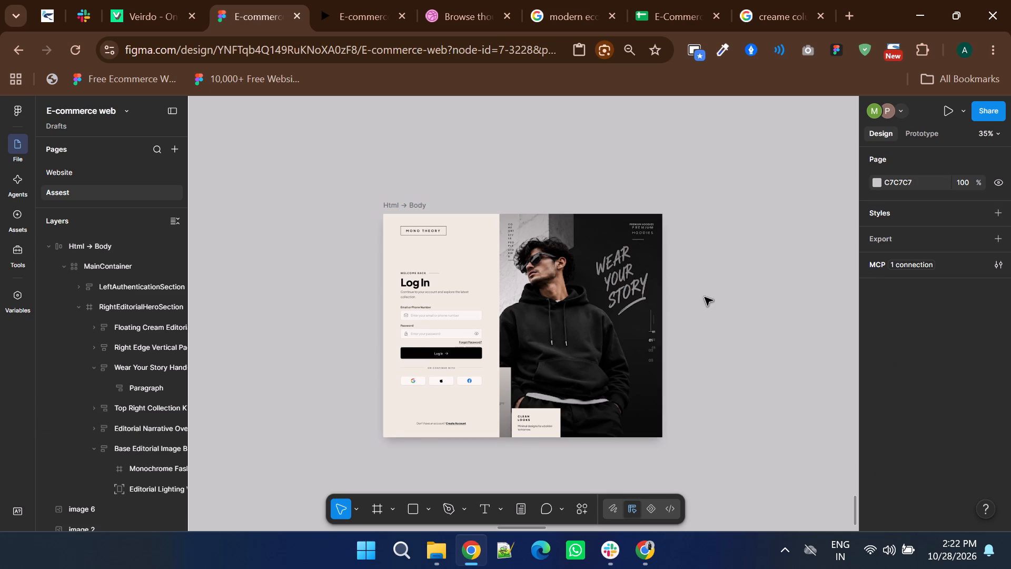
# Hide the linear gradient fill of the Editorial Lighting rectangle covering the hoodie model image.
pyautogui.keyDown('ctrl'); pyautogui.scroll(3, 554, 277); pyautogui.keyUp('ctrl')
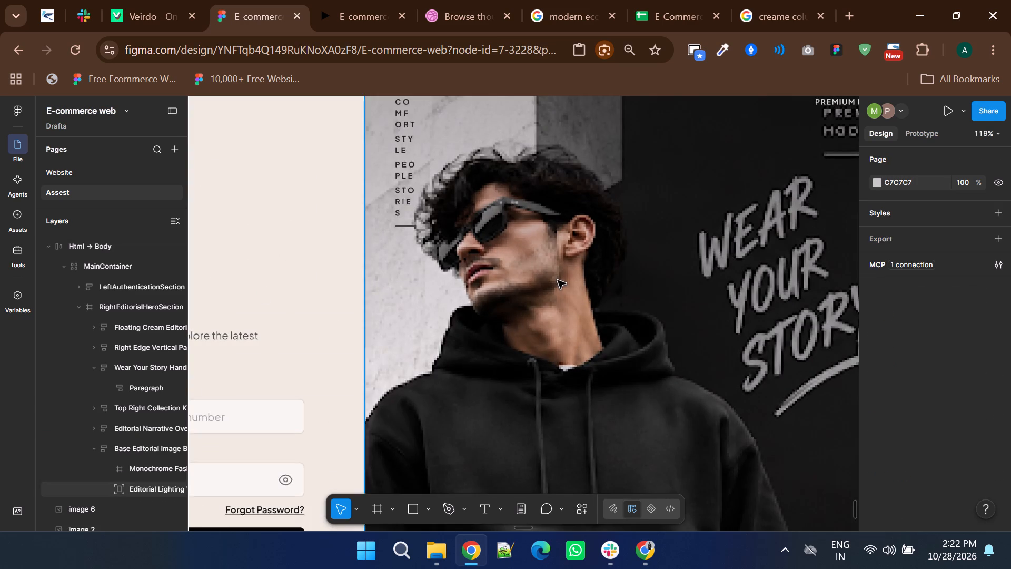
pyautogui.keyDown('ctrl'); pyautogui.scroll(-2, 558, 280); pyautogui.keyUp('ctrl')
pyautogui.keyDown('ctrl'); pyautogui.click(567, 290); pyautogui.keyUp('ctrl')
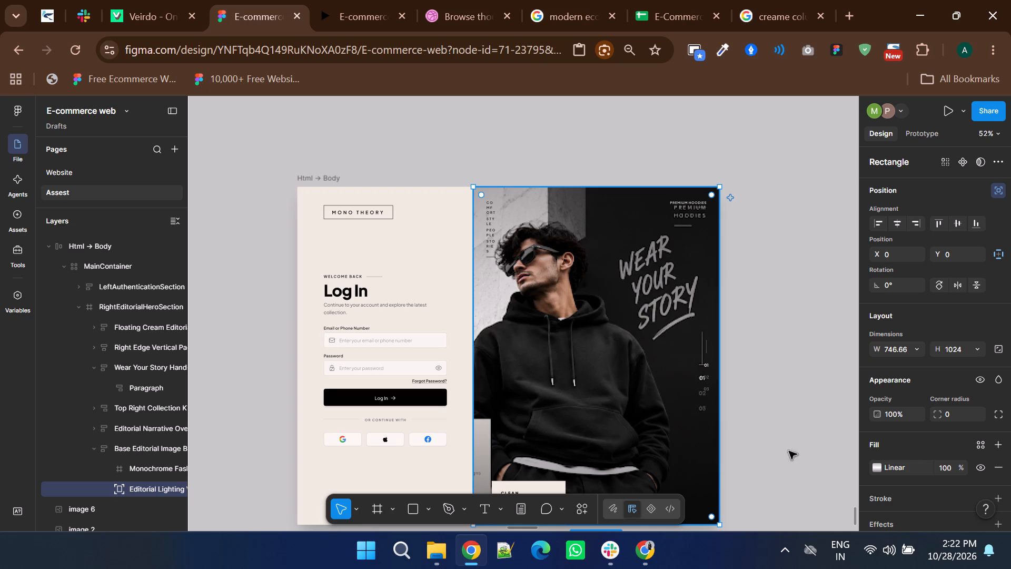
pyautogui.click(975, 464)
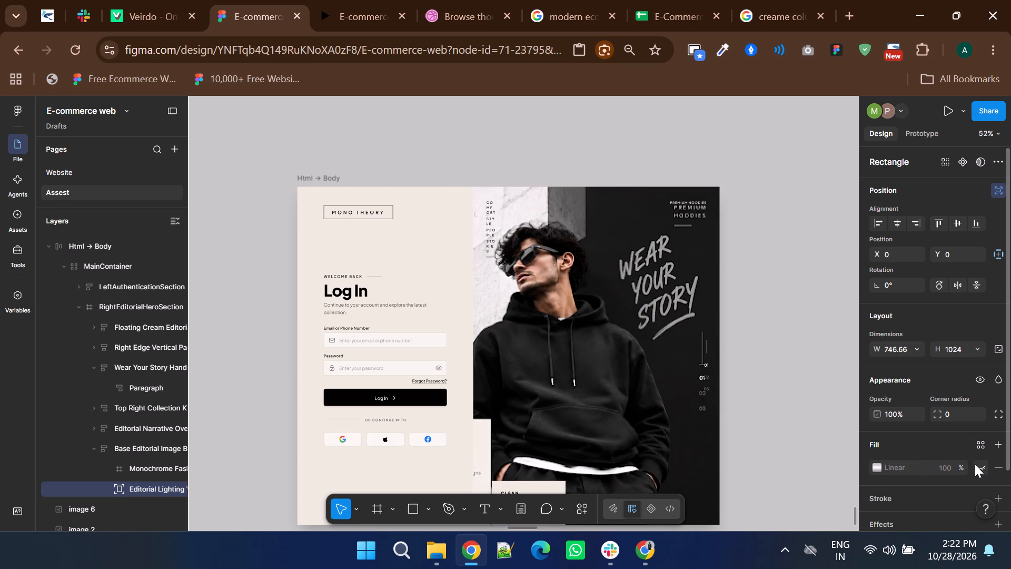
pyautogui.click(975, 464)
pyautogui.click(975, 464)
pyautogui.click(975, 464)
pyautogui.click(975, 464)
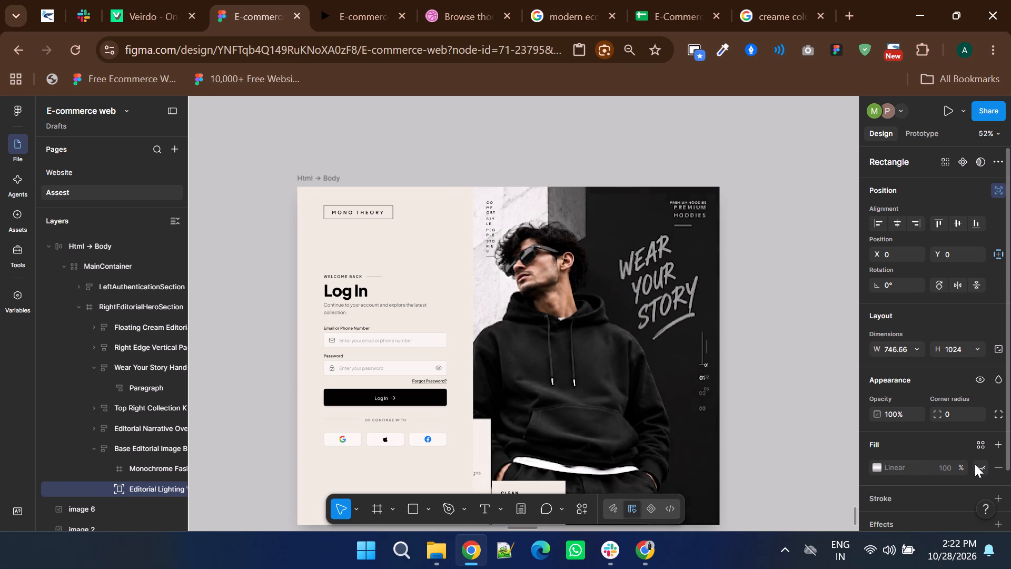
pyautogui.scroll(-1, 653, 363)
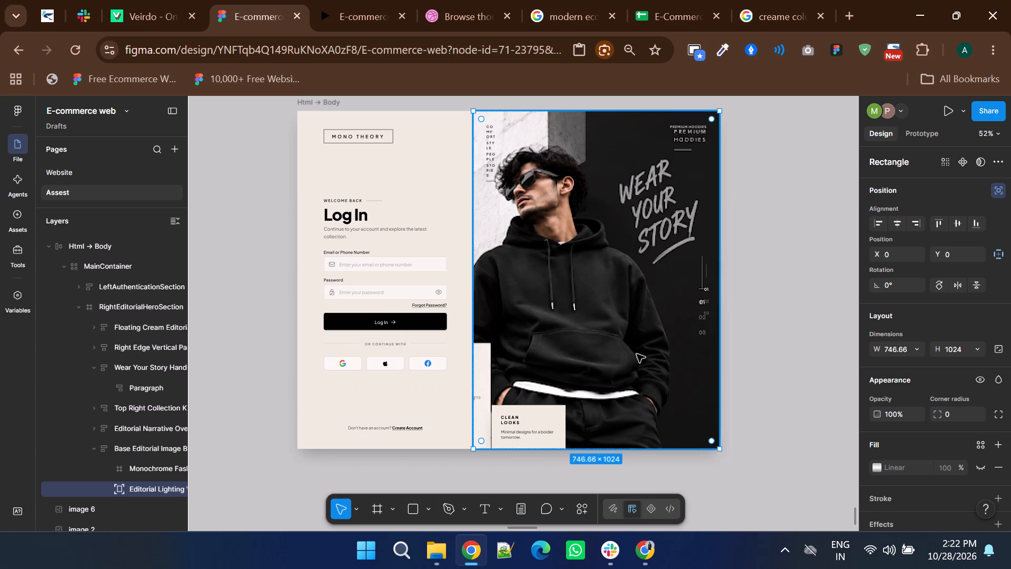
# Boost the resolution of the Monochrome hoodie model image in the login page's hero section.
pyautogui.keyDown('ctrl'); pyautogui.click(626, 336); pyautogui.keyUp('ctrl')
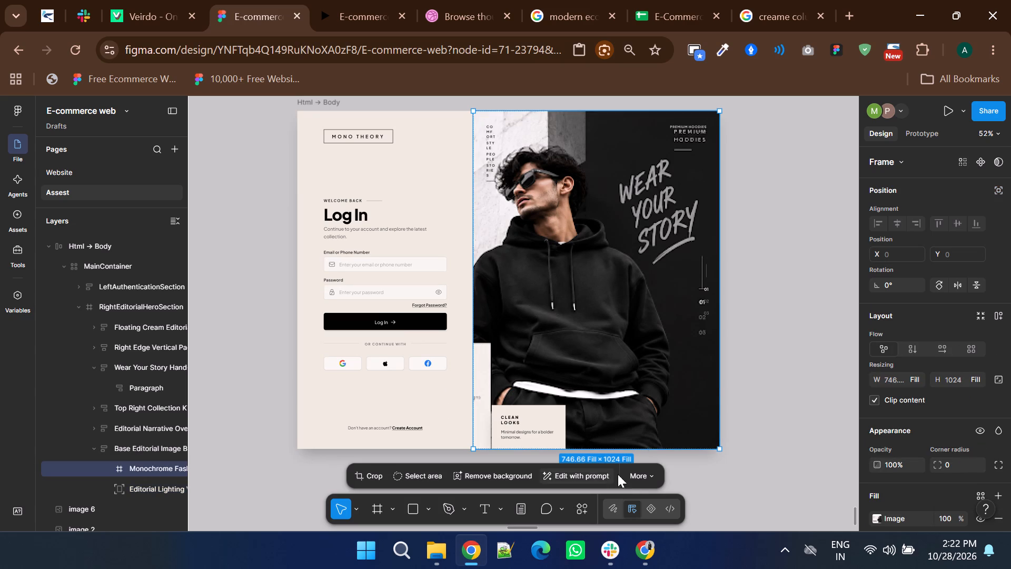
pyautogui.click(636, 476)
pyautogui.click(659, 413)
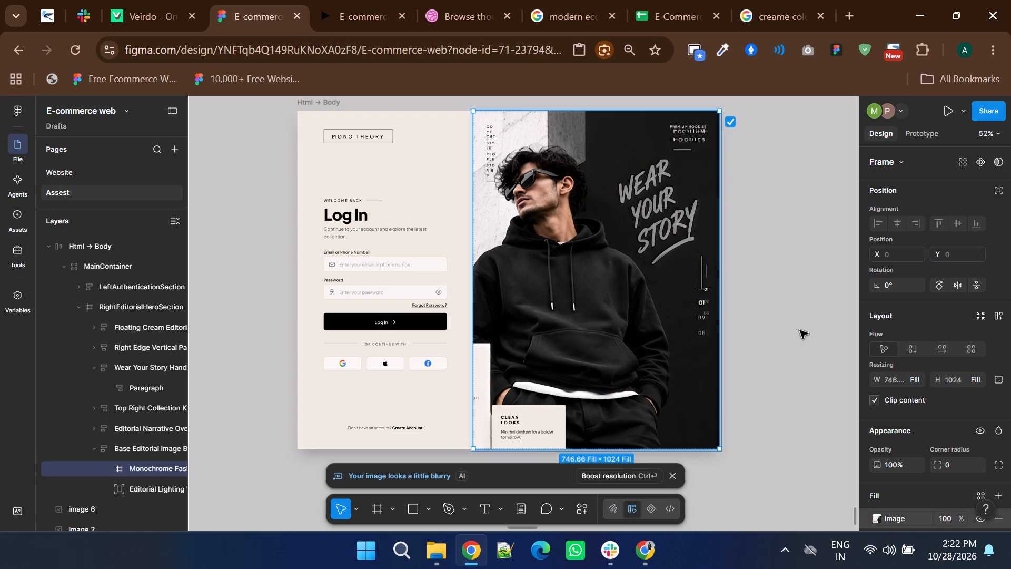
# Delete the duplicate vertical pagination layer with 01, 02 and 03 that overlaps the numbering in the hero image.
pyautogui.keyDown('ctrl'); pyautogui.scroll(4, 546, 190); pyautogui.keyUp('ctrl')
pyautogui.keyDown('ctrl'); pyautogui.scroll(-4, 555, 207); pyautogui.keyUp('ctrl')
pyautogui.keyDown('ctrl'); pyautogui.scroll(3, 705, 303); pyautogui.keyUp('ctrl')
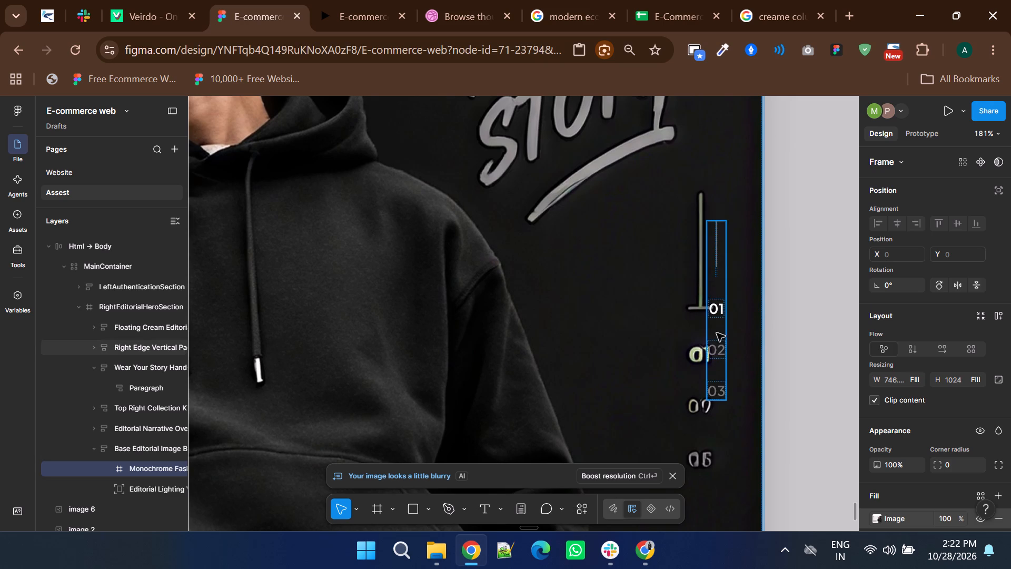
pyautogui.click(717, 329)
pyautogui.press('Delete')
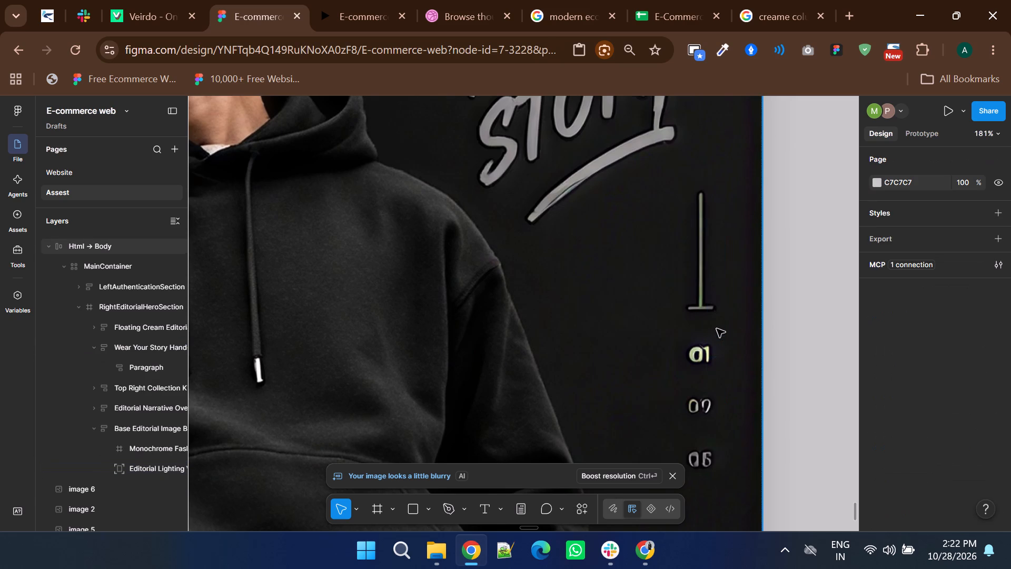
# Cover the hero image's baked-in line and numbering with a 31 × 251 rectangle, filled with dark colour 161415 sampled from the background.
pyautogui.keyDown('ctrl'); pyautogui.scroll(-1, 717, 329); pyautogui.keyUp('ctrl')
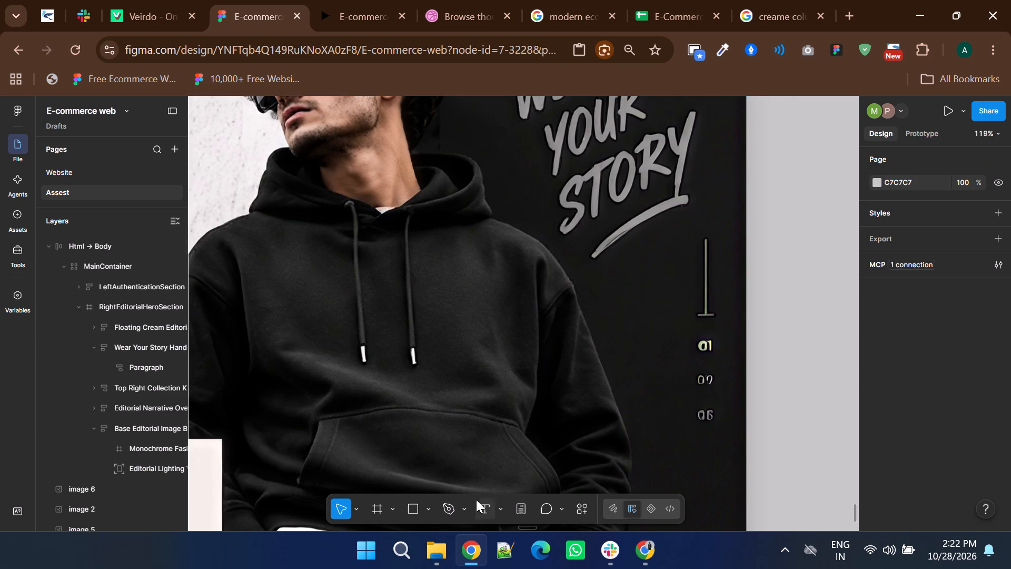
pyautogui.click(419, 511)
pyautogui.moveTo(699, 234); pyautogui.dragTo(722, 425)
pyautogui.click(877, 463)
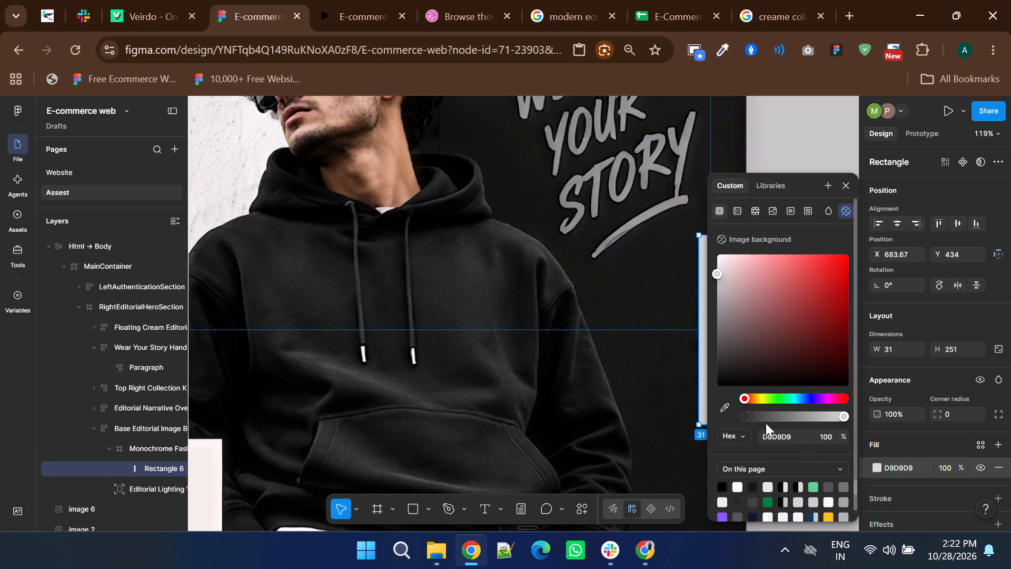
pyautogui.click(719, 405)
pyautogui.click(683, 384)
pyautogui.click(661, 350)
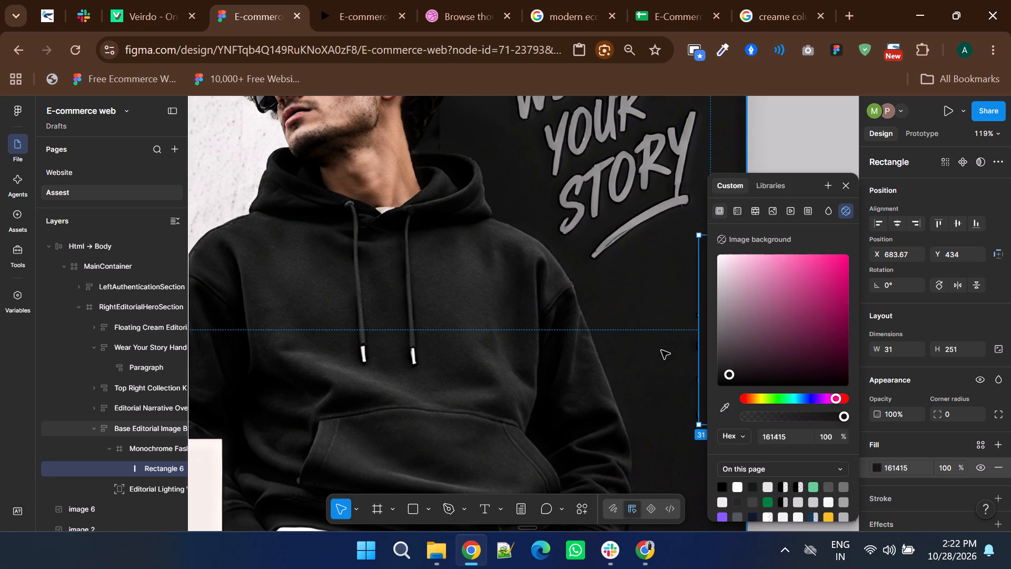
# Widen the cover rectangle slightly past its left edge to hide the remaining traces of the numbering.
pyautogui.scroll(-1, 703, 401)
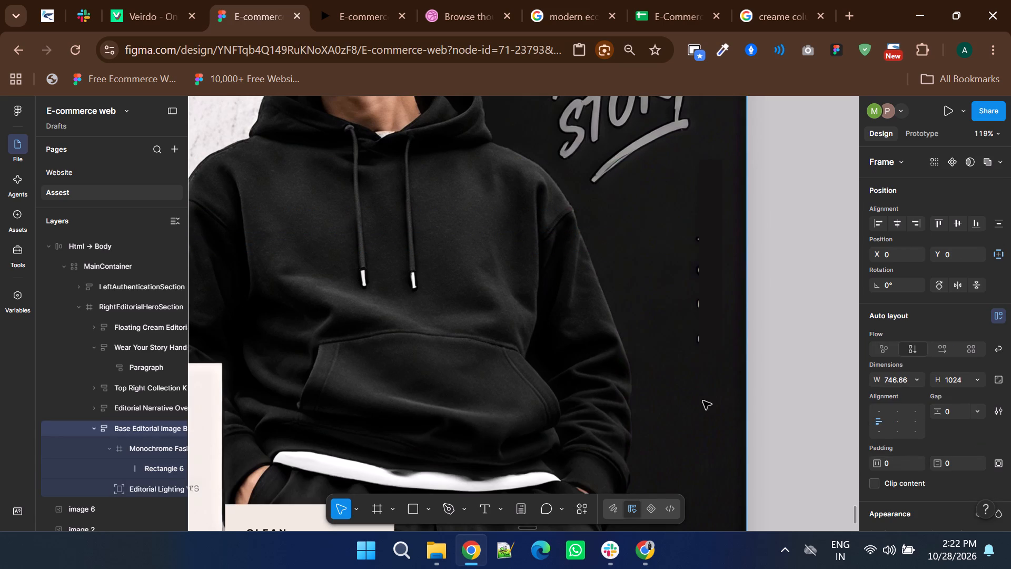
pyautogui.keyDown('ctrl'); pyautogui.scroll(1, 707, 364); pyautogui.keyUp('ctrl')
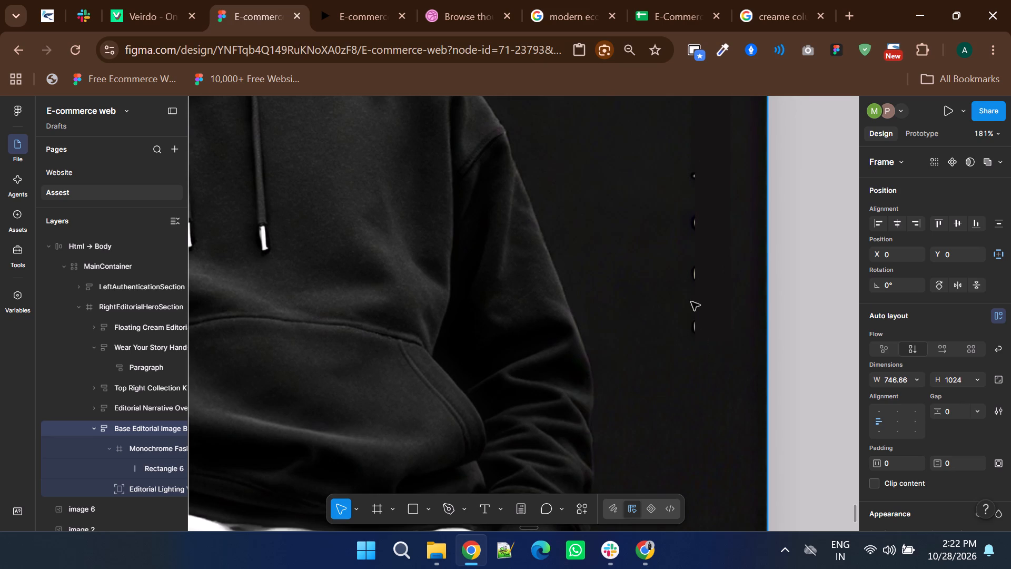
pyautogui.keyDown('ctrl'); pyautogui.click(710, 285); pyautogui.keyUp('ctrl')
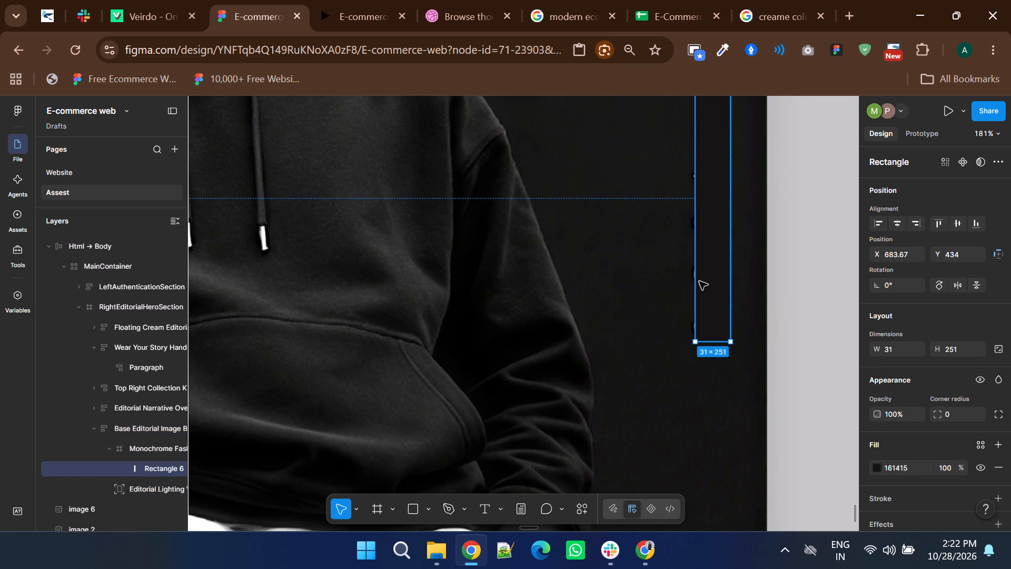
pyautogui.keyDown('ctrl'); pyautogui.moveTo(696, 281); pyautogui.dragTo(691, 281); pyautogui.keyUp('ctrl')
pyautogui.click(781, 315)
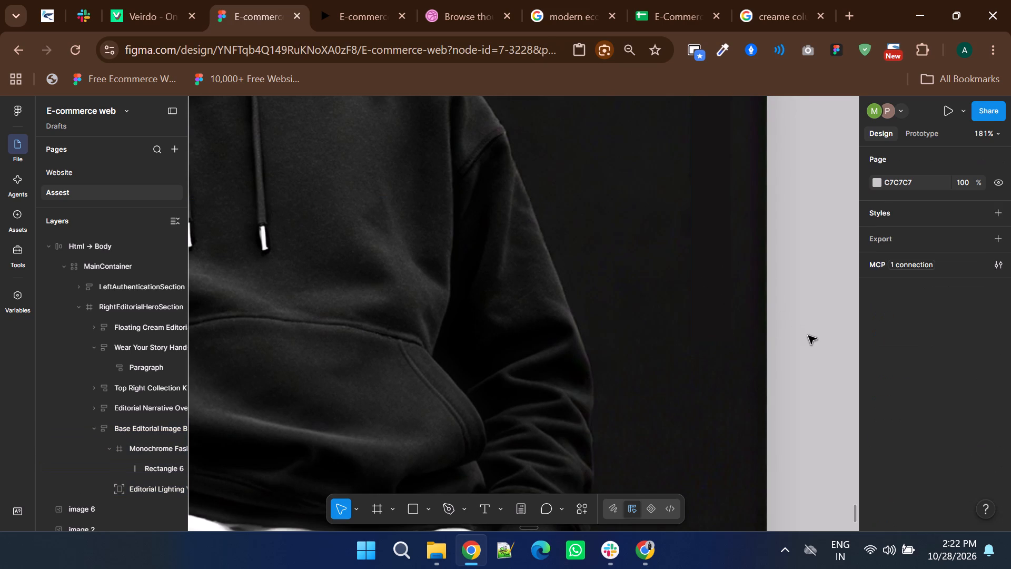
# Add a drop shadow effect to the LeftAuthenticationSection frame holding the login form.
pyautogui.keyDown('ctrl'); pyautogui.scroll(-3, 808, 338); pyautogui.keyUp('ctrl')
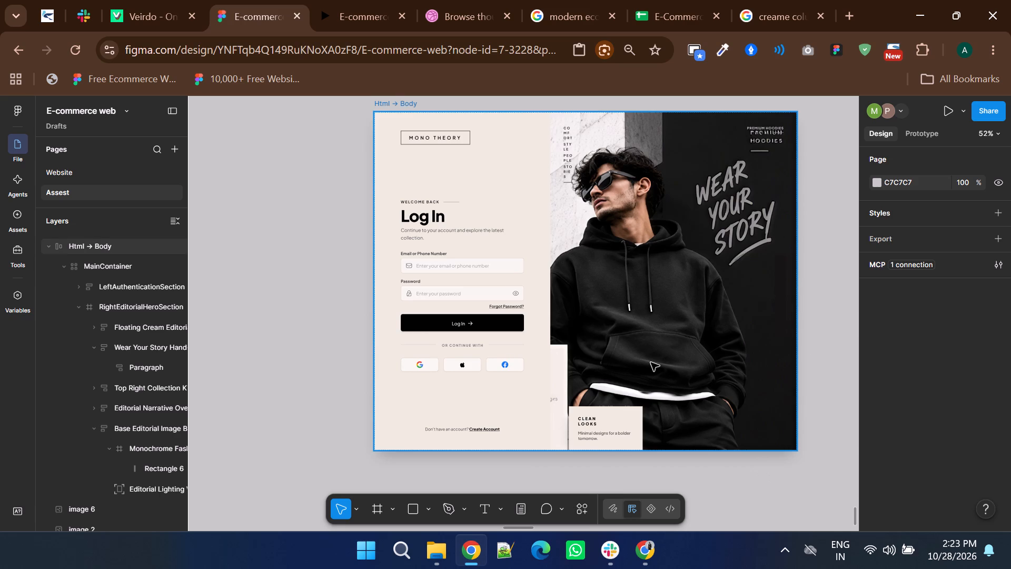
pyautogui.keyDown('ctrl'); pyautogui.click(511, 183); pyautogui.keyUp('ctrl')
pyautogui.scroll(-2, 881, 383)
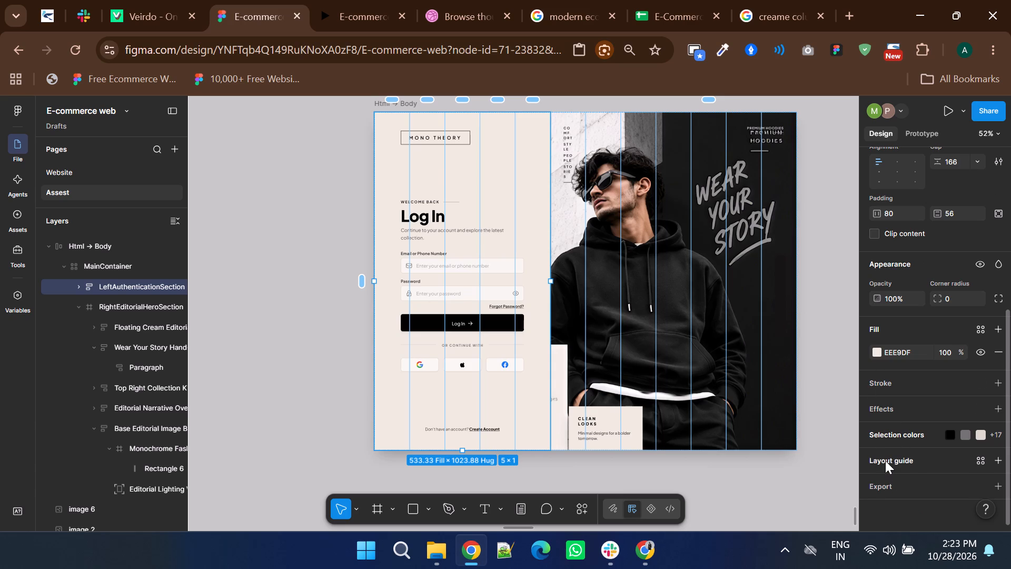
pyautogui.click(882, 405)
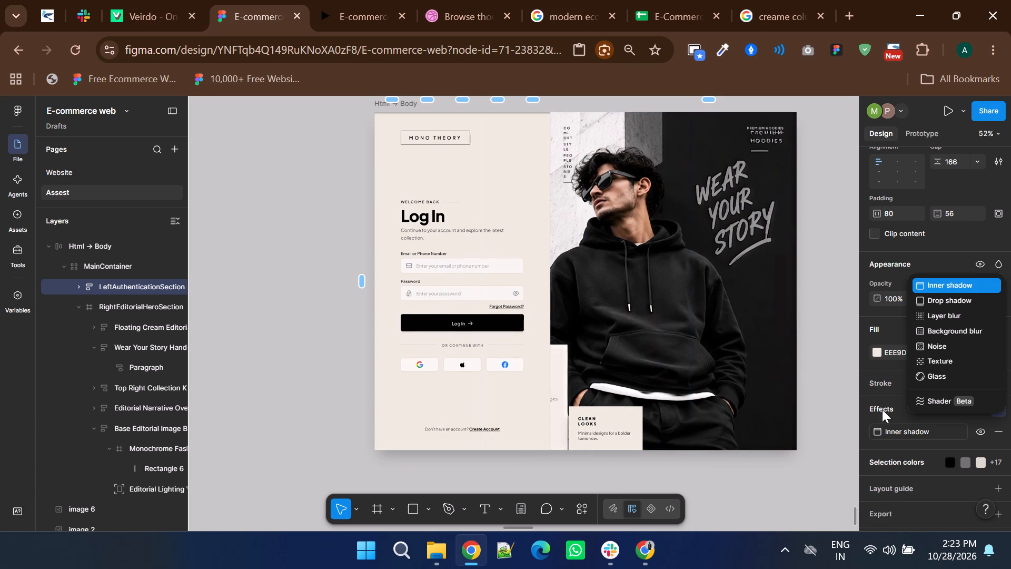
pyautogui.click(943, 300)
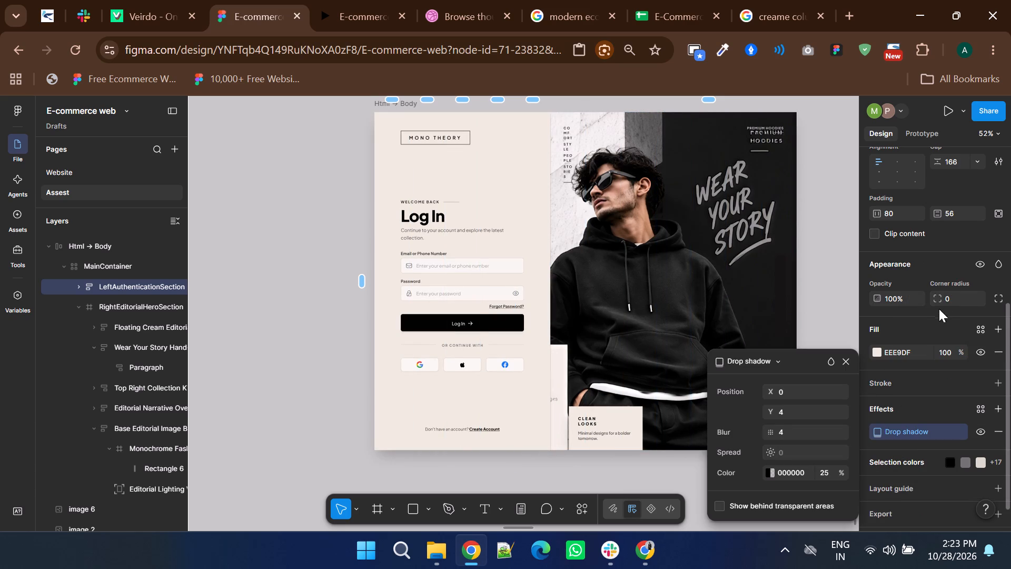
# Set the login section's drop shadow Y offset to 16.
pyautogui.click(808, 416)
pyautogui.press('Up')
pyautogui.press('Up')
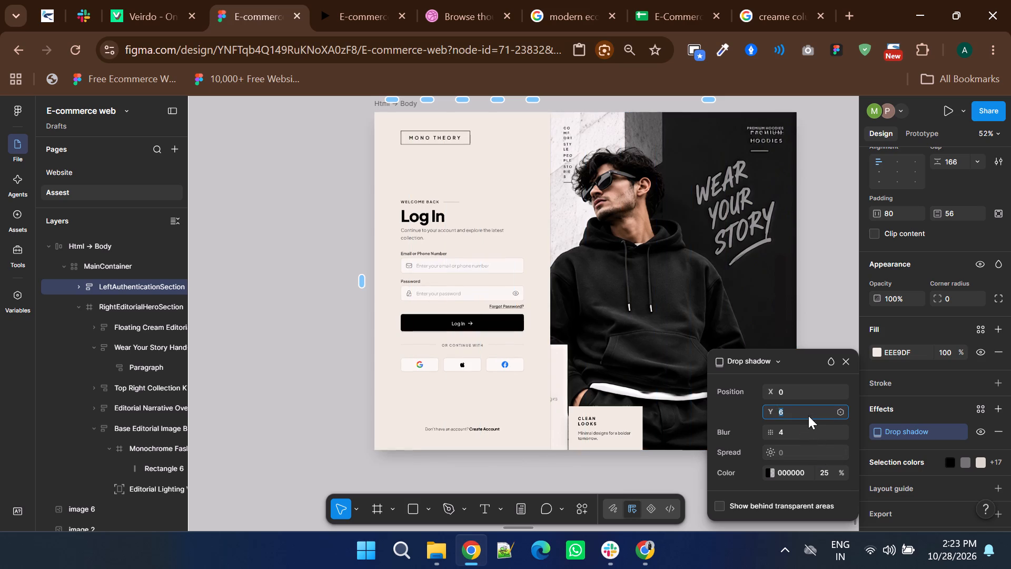
pyautogui.press('Up')
pyautogui.press('Up')
pyautogui.press('Up')
pyautogui.press('Up')
pyautogui.press('Up')
pyautogui.press('Up')
pyautogui.press('Up')
pyautogui.press('Up')
pyautogui.press('Up')
pyautogui.press('Up')
pyautogui.press('Up')
pyautogui.press('Up')
pyautogui.press('Up')
pyautogui.press('Up')
pyautogui.press('Up')
pyautogui.press('Up')
pyautogui.press('Up')
pyautogui.press('Up')
pyautogui.press('Up')
pyautogui.press('Up')
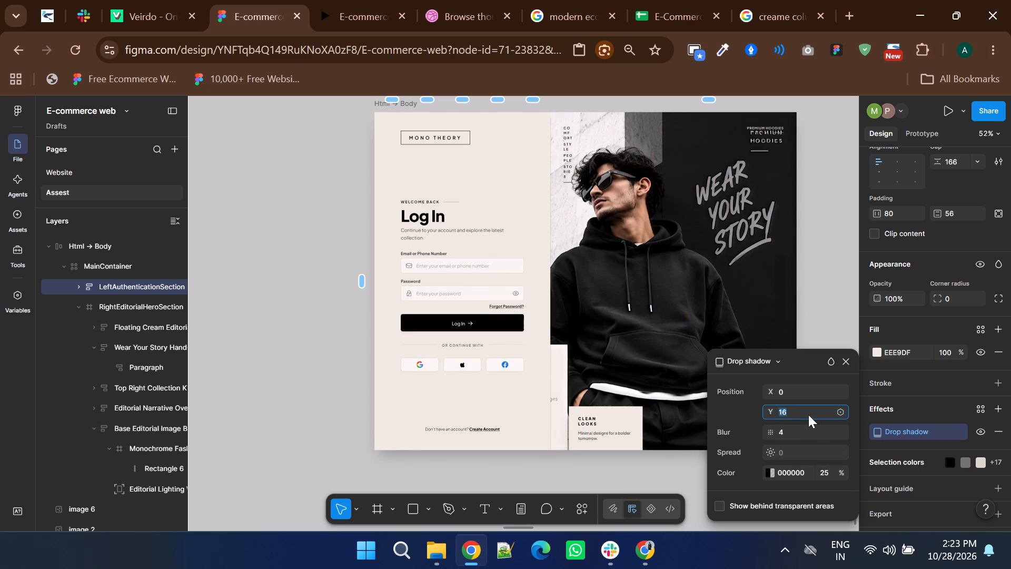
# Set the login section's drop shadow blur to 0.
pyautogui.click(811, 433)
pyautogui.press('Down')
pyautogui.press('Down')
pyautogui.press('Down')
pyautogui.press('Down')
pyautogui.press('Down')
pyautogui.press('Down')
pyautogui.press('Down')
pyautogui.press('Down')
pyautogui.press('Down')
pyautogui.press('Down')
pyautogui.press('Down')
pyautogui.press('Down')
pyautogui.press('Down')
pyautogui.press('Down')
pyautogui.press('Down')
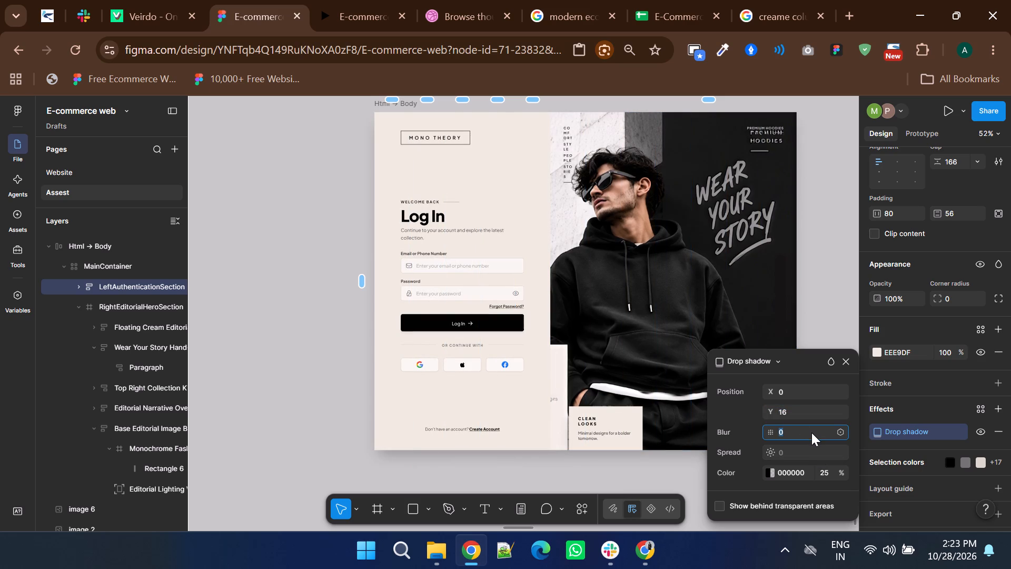
# Set the login section's drop shadow X offset to 3.
pyautogui.click(799, 388)
pyautogui.press('Up')
pyautogui.press('Up')
pyautogui.press('Up')
pyautogui.press('Up')
pyautogui.press('Up')
pyautogui.press('Up')
pyautogui.press('Up')
pyautogui.press('Up')
pyautogui.press('Up')
pyautogui.press('Up')
pyautogui.press('Up')
pyautogui.press('Up')
pyautogui.press('Up')
pyautogui.press('Up')
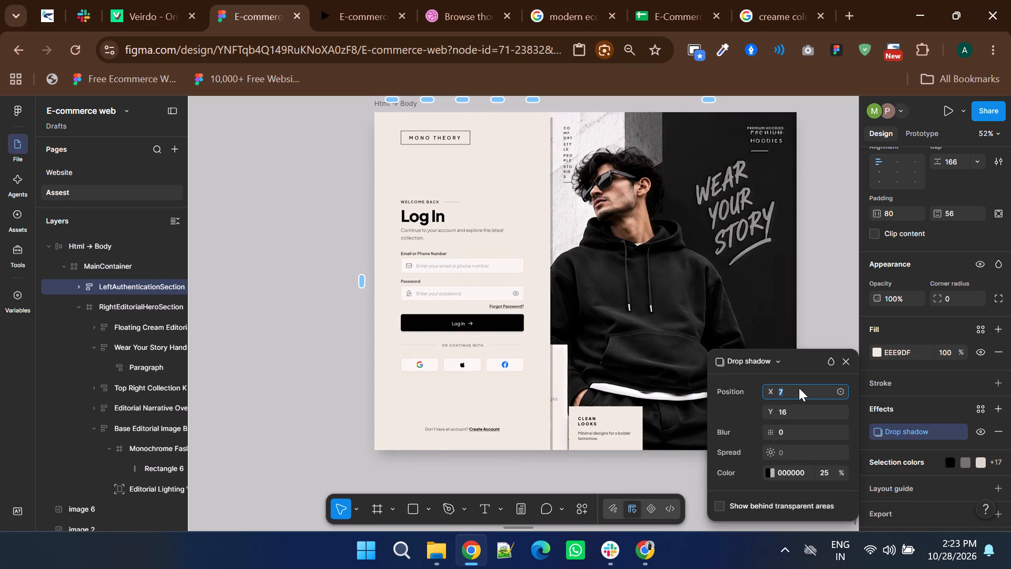
pyautogui.press('Down')
pyautogui.press('Down')
pyautogui.press('Down')
pyautogui.press('Down')
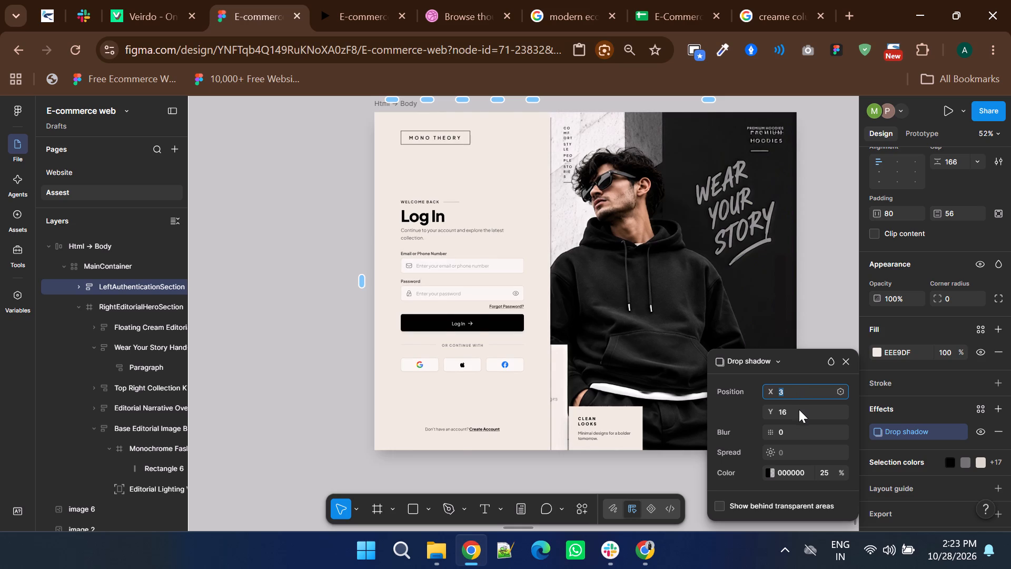
# Set the login section's drop shadow blur to 20.
pyautogui.click(800, 426)
pyautogui.press('Up')
pyautogui.press('Up')
pyautogui.press('Up')
pyautogui.press('Up')
pyautogui.press('Up')
pyautogui.press('Up')
pyautogui.press('Up')
pyautogui.press('Up')
pyautogui.press('Up')
pyautogui.press('Up')
pyautogui.press('Up')
pyautogui.press('Up')
pyautogui.press('Up')
pyautogui.press('Up')
pyautogui.press('Up')
pyautogui.press('Up')
pyautogui.press('Up')
pyautogui.press('Up')
pyautogui.press('Up')
pyautogui.press('Up')
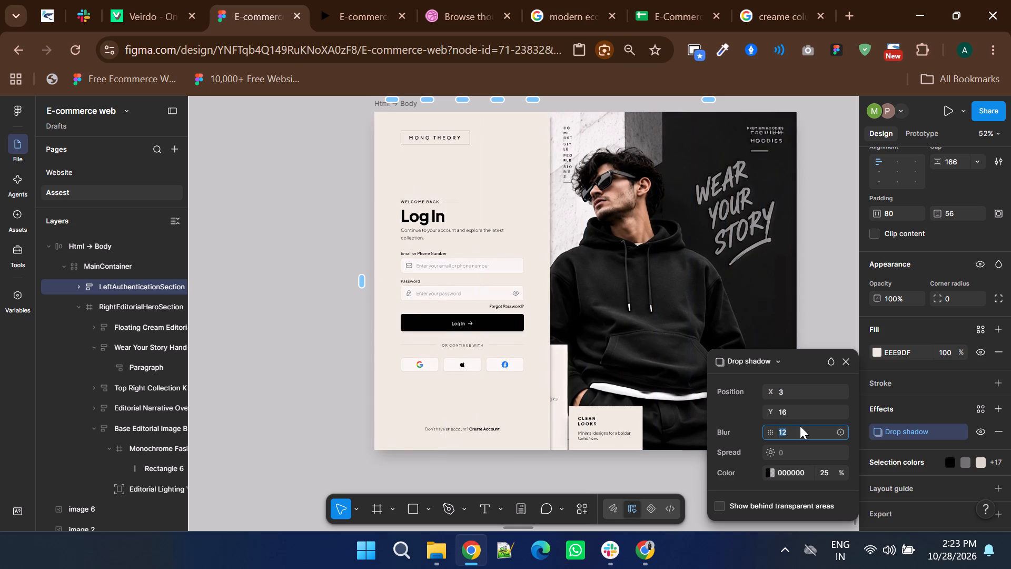
pyautogui.press('Up')
pyautogui.press('Up')
pyautogui.press('Up')
pyautogui.press('Up')
pyautogui.press('Up')
pyautogui.press('Up')
pyautogui.press('Up')
pyautogui.press('Up')
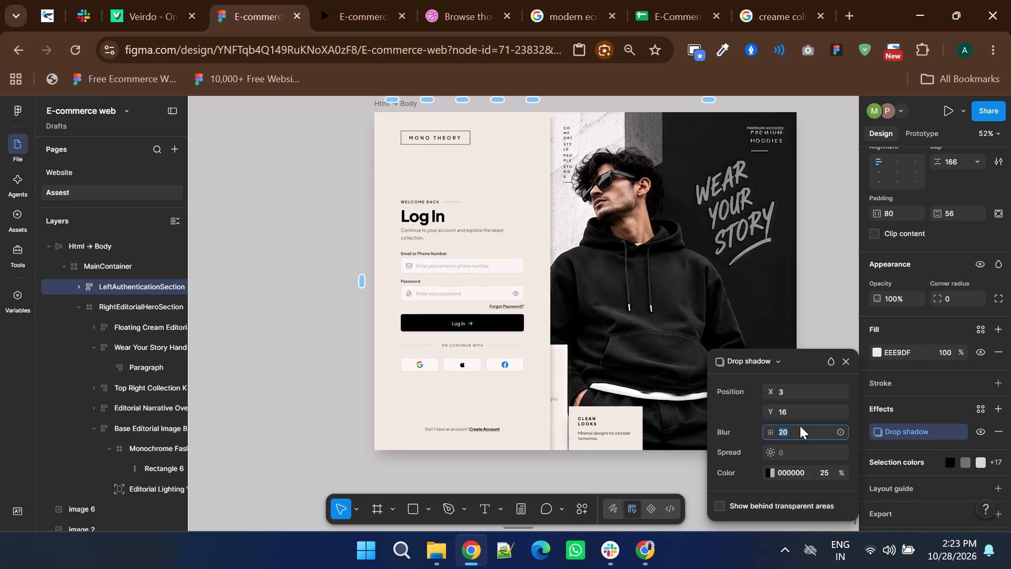
# Set the login section's drop shadow colour opacity to 10% and deselect the frame.
pyautogui.click(829, 473)
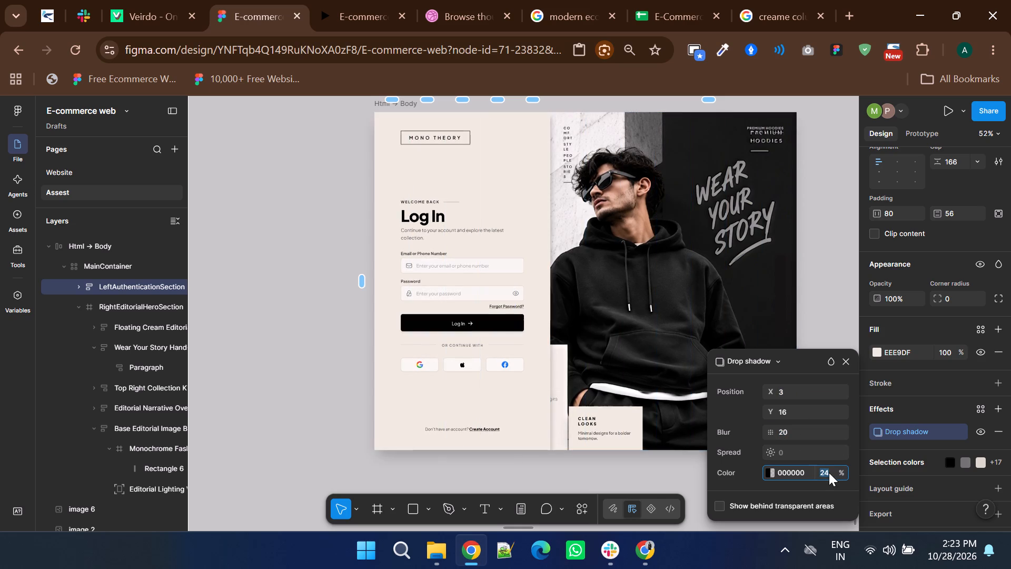
pyautogui.press('Down')
pyautogui.press('Down')
pyautogui.press('Down')
pyautogui.press('Down')
pyautogui.press('Down')
pyautogui.press('Down')
pyautogui.press('Down')
pyautogui.press('Down')
pyautogui.press('Down')
pyautogui.press('Down')
pyautogui.press('Down')
pyautogui.press('Down')
pyautogui.press('Down')
pyautogui.press('Down')
pyautogui.press('Down')
pyautogui.press('Down')
pyautogui.press('Down')
pyautogui.press('Down')
pyautogui.press('Down')
pyautogui.press('Down')
pyautogui.press('Down')
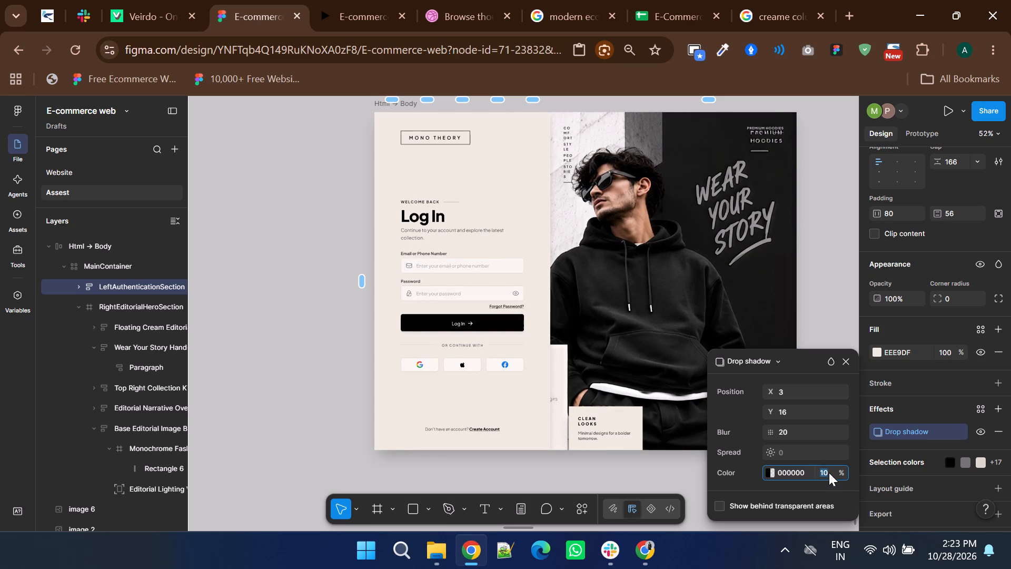
pyautogui.doubleClick(831, 309)
# Copy the desktop landing page Frame 14 from the Website page.
pyautogui.keyDown('ctrl'); pyautogui.scroll(-3, 511, 361); pyautogui.keyUp('ctrl')
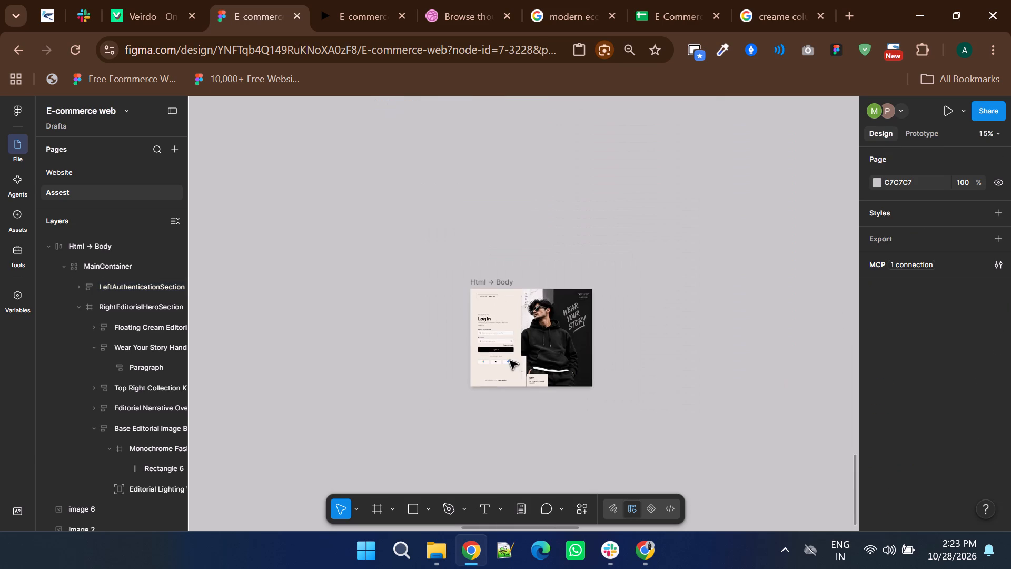
pyautogui.keyDown('ctrl'); pyautogui.scroll(3, 521, 339); pyautogui.keyUp('ctrl')
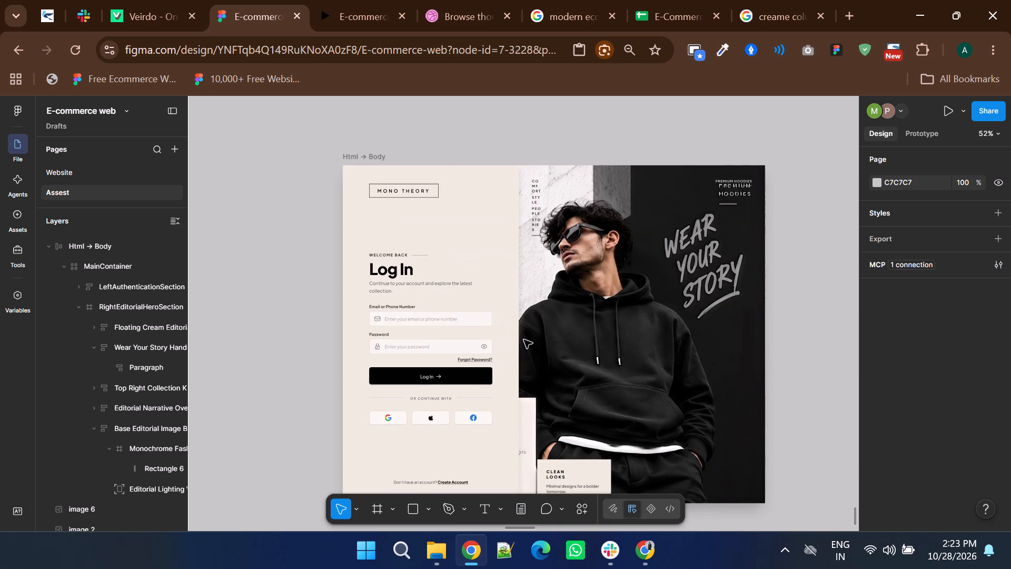
pyautogui.keyDown('ctrl'); pyautogui.scroll(-2, 524, 340); pyautogui.keyUp('ctrl')
pyautogui.click(106, 175)
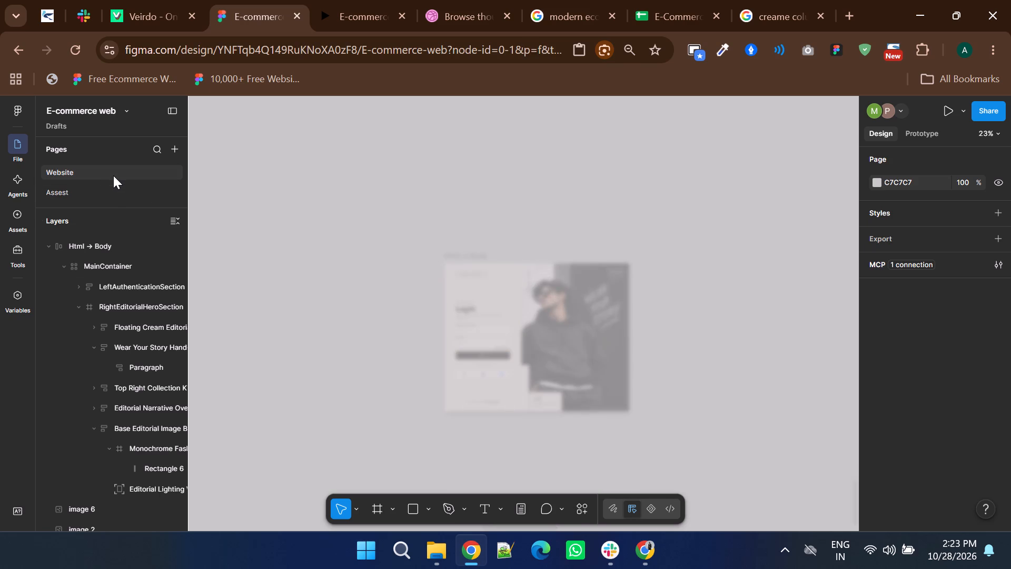
pyautogui.click(610, 329)
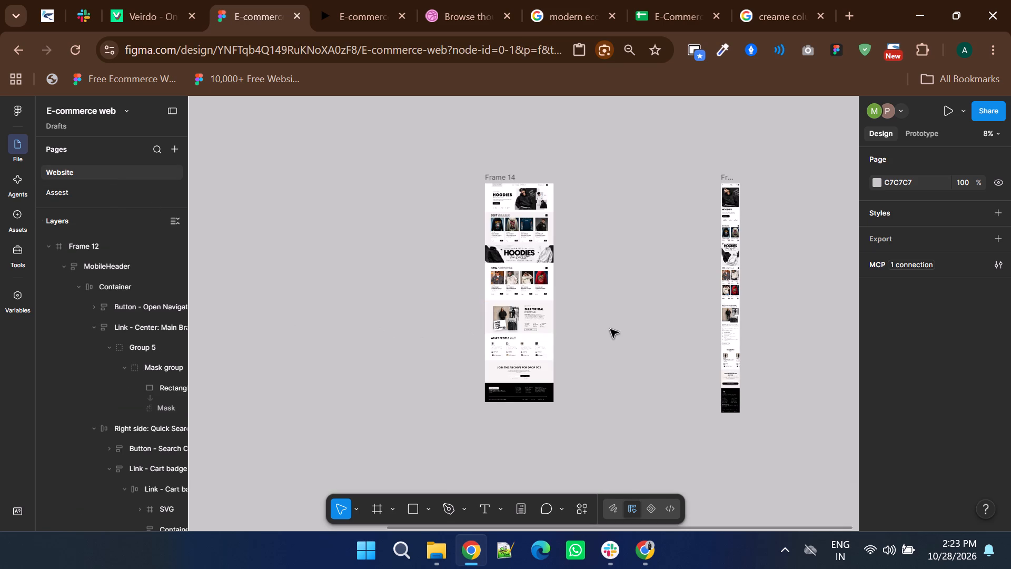
pyautogui.keyDown('ctrl'); pyautogui.scroll(-2, 612, 331); pyautogui.keyUp('ctrl')
pyautogui.keyDown('ctrl'); pyautogui.scroll(1, 612, 331); pyautogui.keyUp('ctrl')
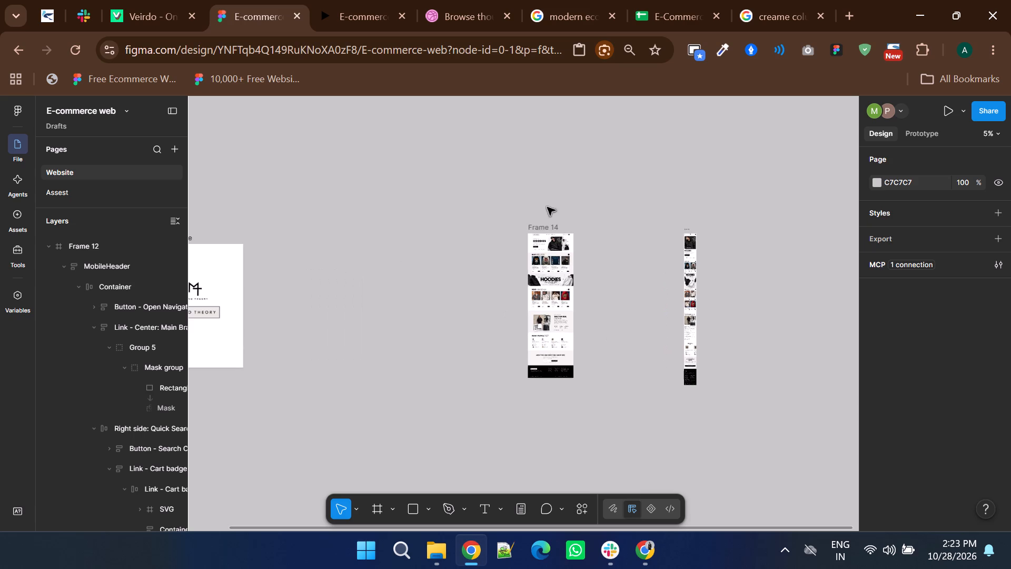
pyautogui.click(528, 225)
pyautogui.rightClick(542, 227)
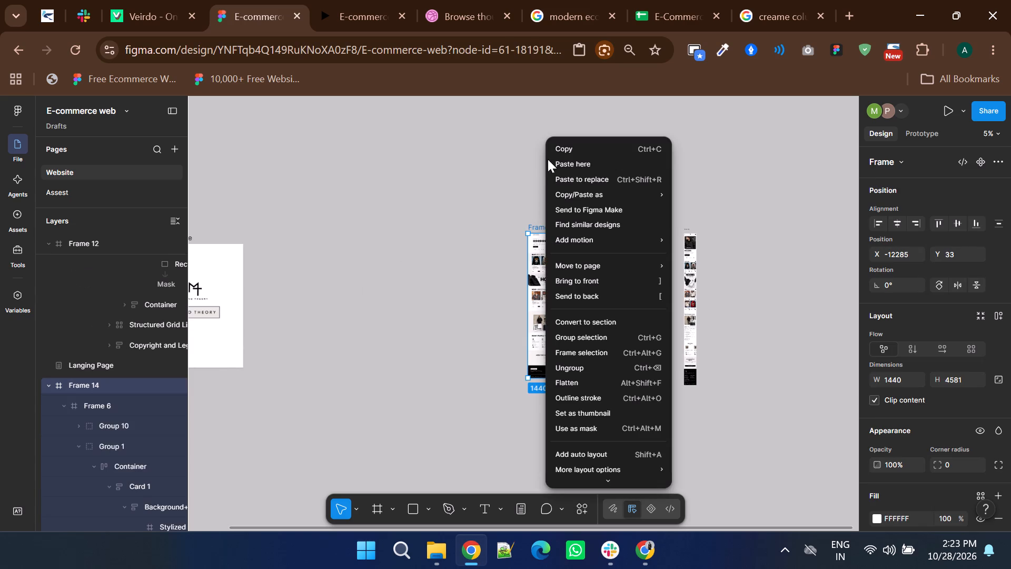
pyautogui.click(566, 143)
# Paste Frame 14 on the Assest page and place it just left of the login page, at about X 9343, Y 23388.
pyautogui.click(104, 190)
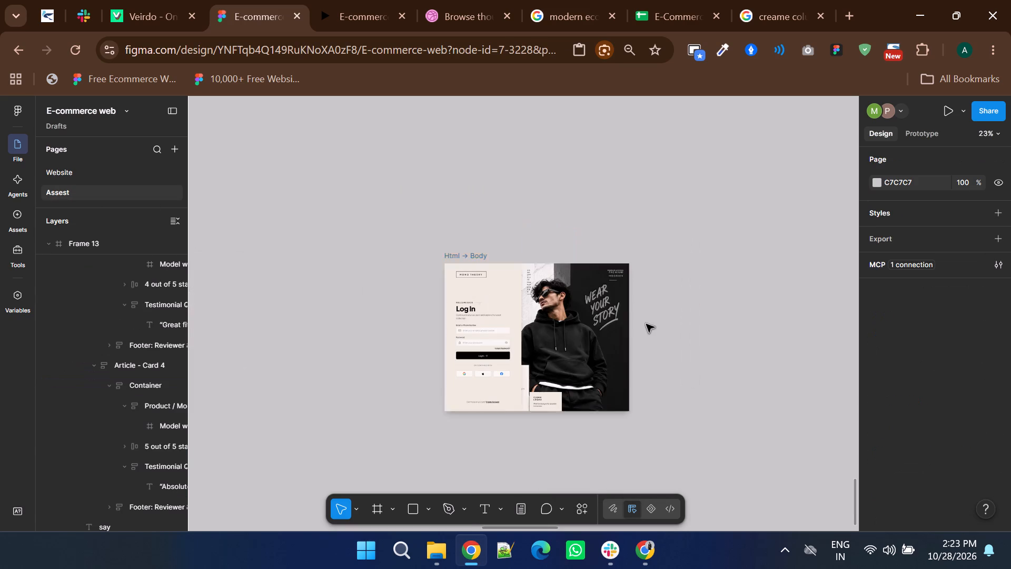
pyautogui.keyDown('ctrl'); pyautogui.scroll(-2, 648, 323); pyautogui.keyUp('ctrl')
pyautogui.rightClick(398, 283)
pyautogui.click(430, 286)
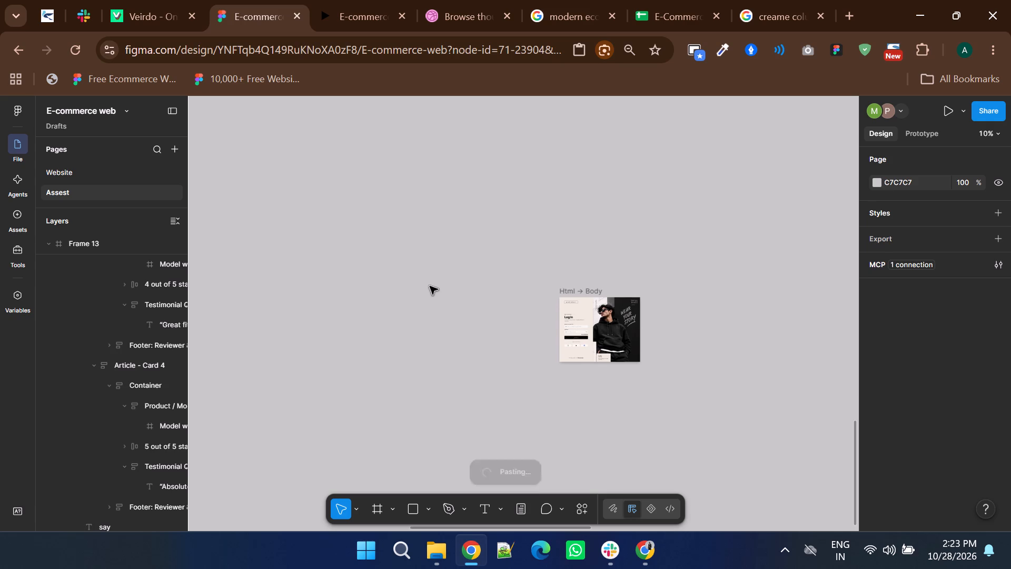
pyautogui.moveTo(421, 274); pyautogui.dragTo(478, 279)
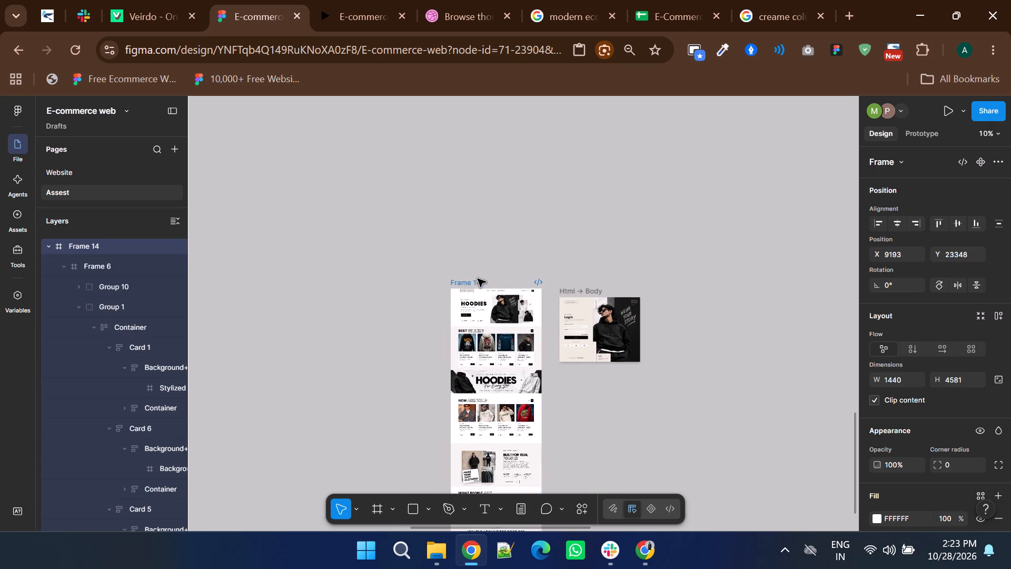
pyautogui.moveTo(478, 279); pyautogui.dragTo(483, 281)
pyautogui.keyDown('ctrl'); pyautogui.scroll(2, 568, 305); pyautogui.keyUp('ctrl')
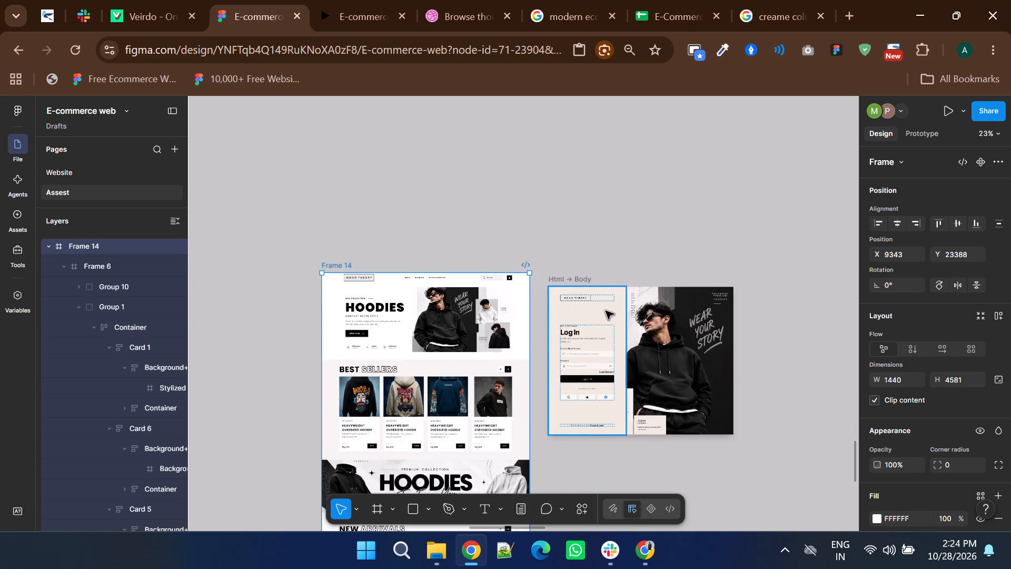
# Recolour the login page's form section fill to F5F4F2, sampled from the landing page's Best Sellers background.
pyautogui.keyDown('ctrl'); pyautogui.click(606, 311); pyautogui.keyUp('ctrl')
pyautogui.scroll(-2, 912, 356)
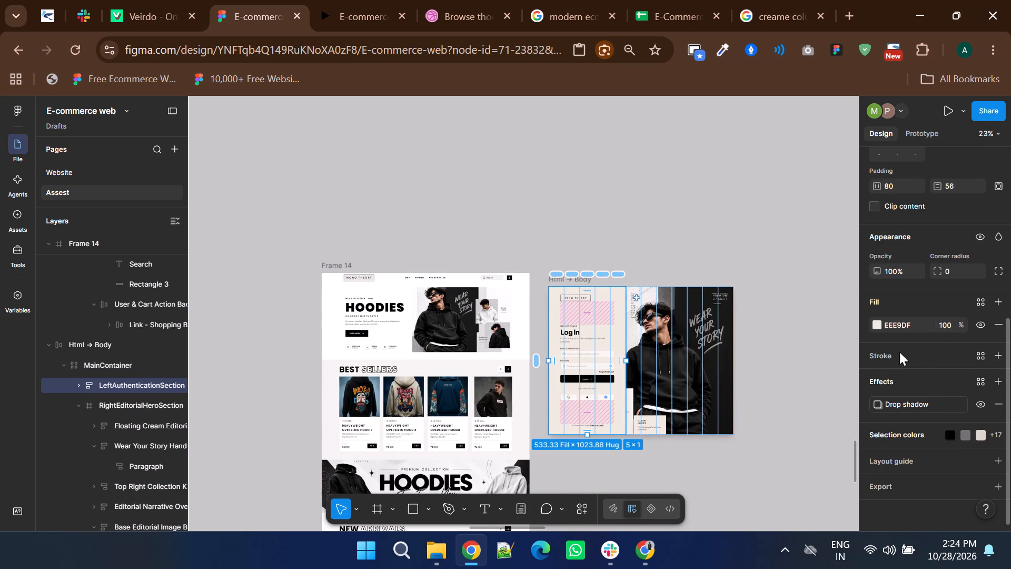
pyautogui.click(879, 322)
pyautogui.click(720, 411)
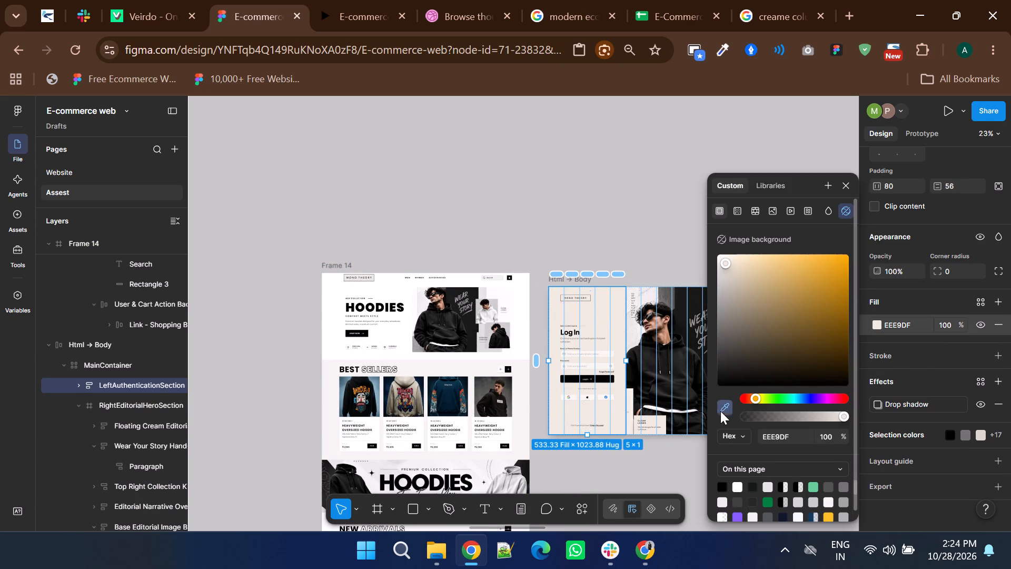
pyautogui.click(472, 366)
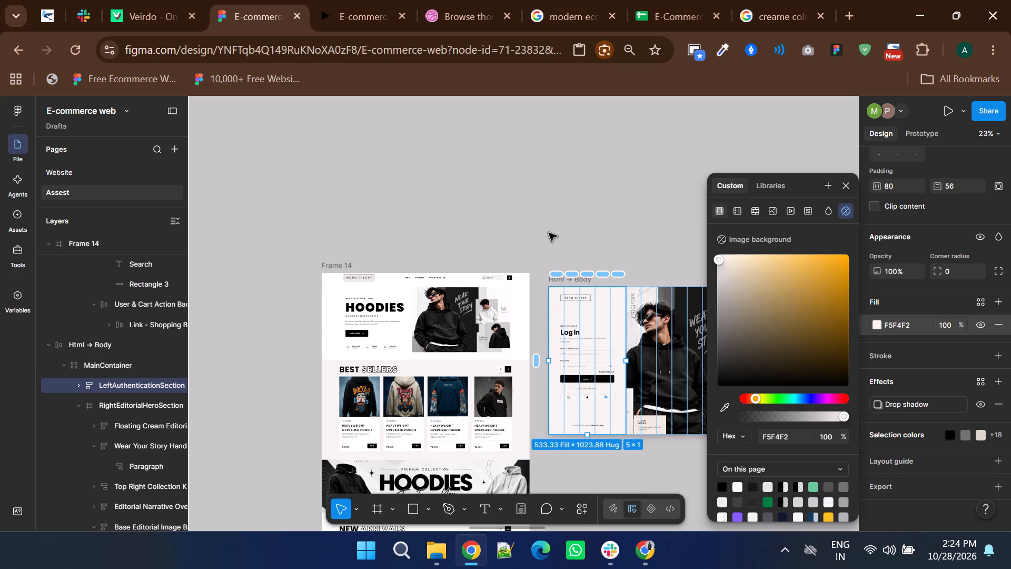
pyautogui.click(553, 219)
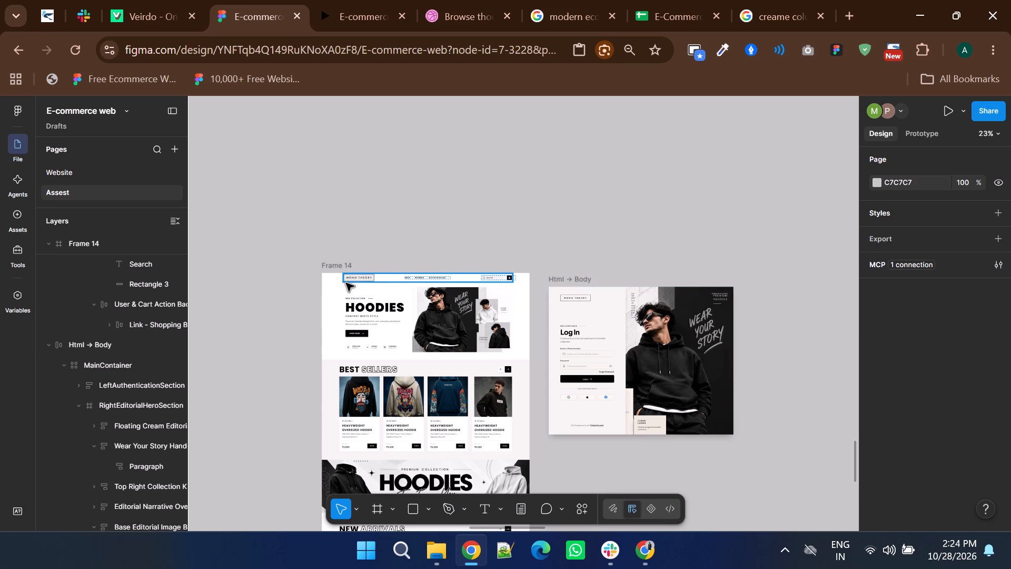
# Replace the login page's Brand Logo Header with the MONO THEORY logo image copied from the landing page header.
pyautogui.keyDown('ctrl'); pyautogui.scroll(3, 354, 283); pyautogui.keyUp('ctrl')
pyautogui.doubleClick(364, 266)
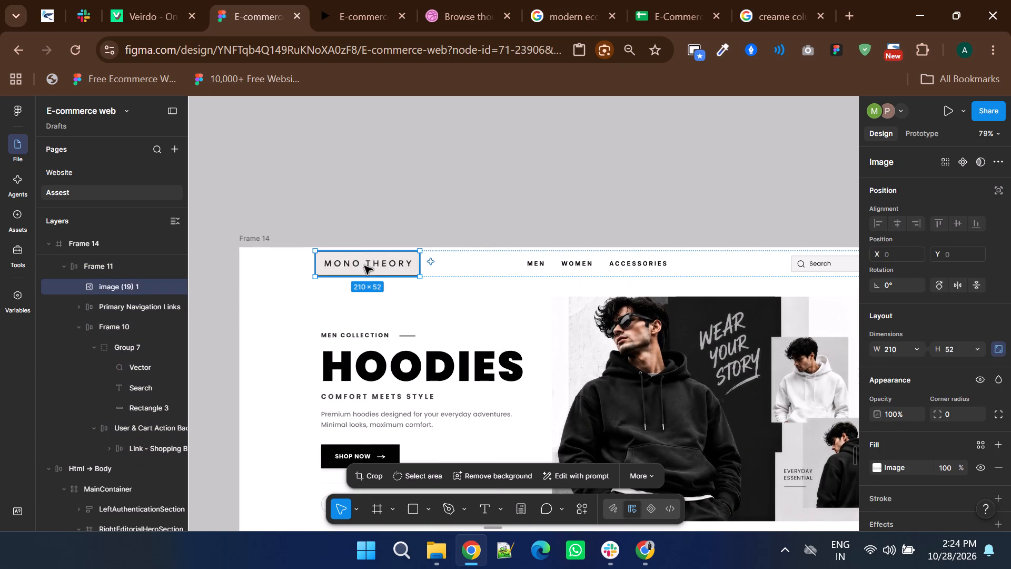
pyautogui.rightClick(364, 266)
pyautogui.click(395, 152)
pyautogui.keyDown('ctrl'); pyautogui.scroll(-2, 376, 179); pyautogui.keyUp('ctrl')
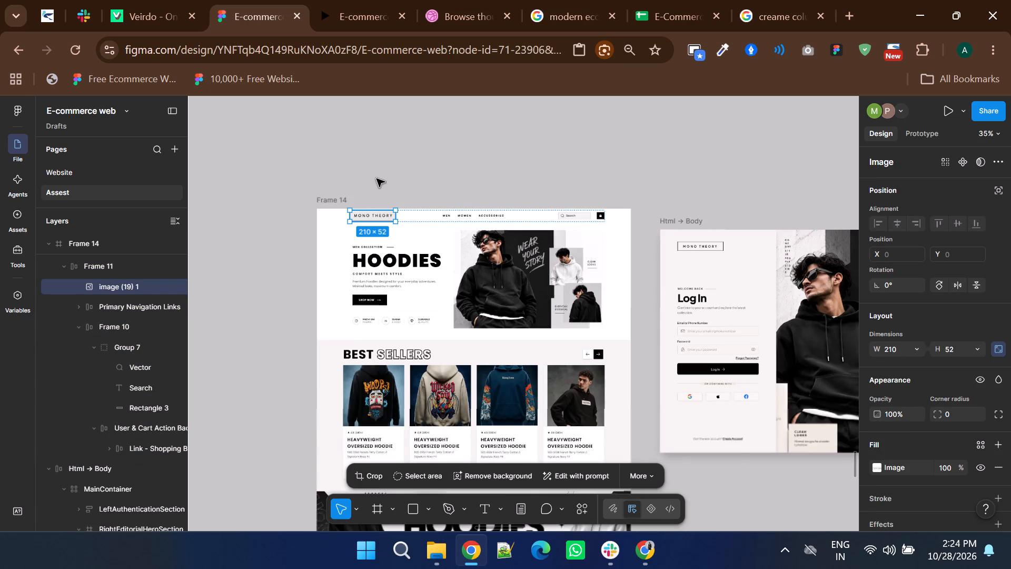
pyautogui.keyDown('shift'); pyautogui.scroll(-2, 376, 179); pyautogui.keyUp('shift')
pyautogui.doubleClick(540, 246)
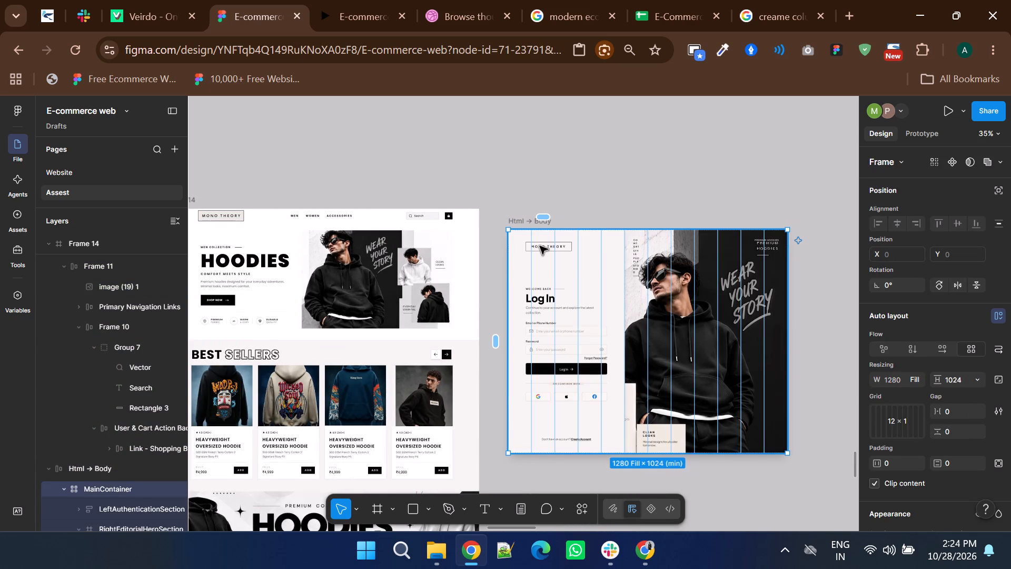
pyautogui.doubleClick(540, 246)
pyautogui.doubleClick(540, 246)
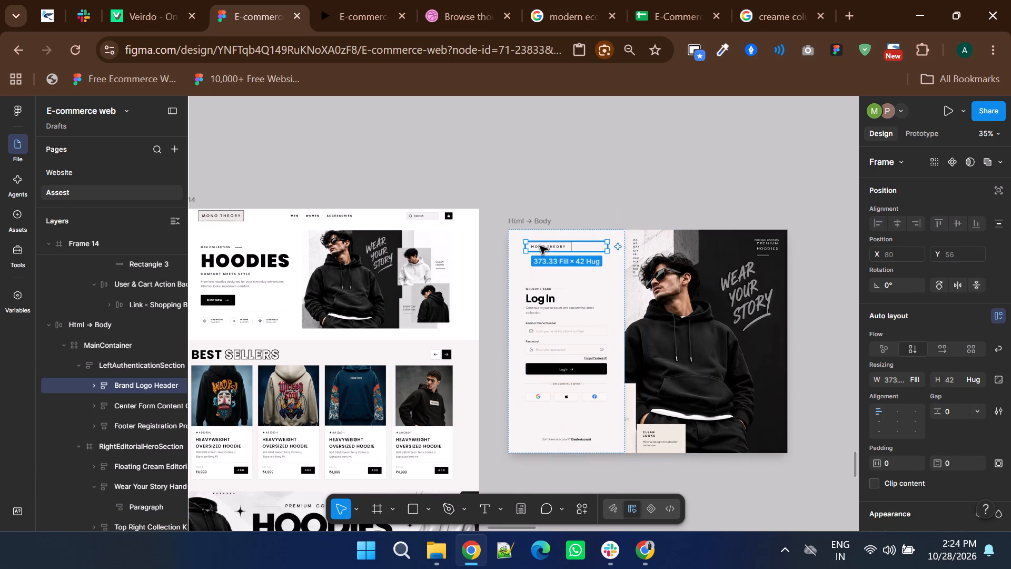
pyautogui.rightClick(540, 246)
pyautogui.click(555, 183)
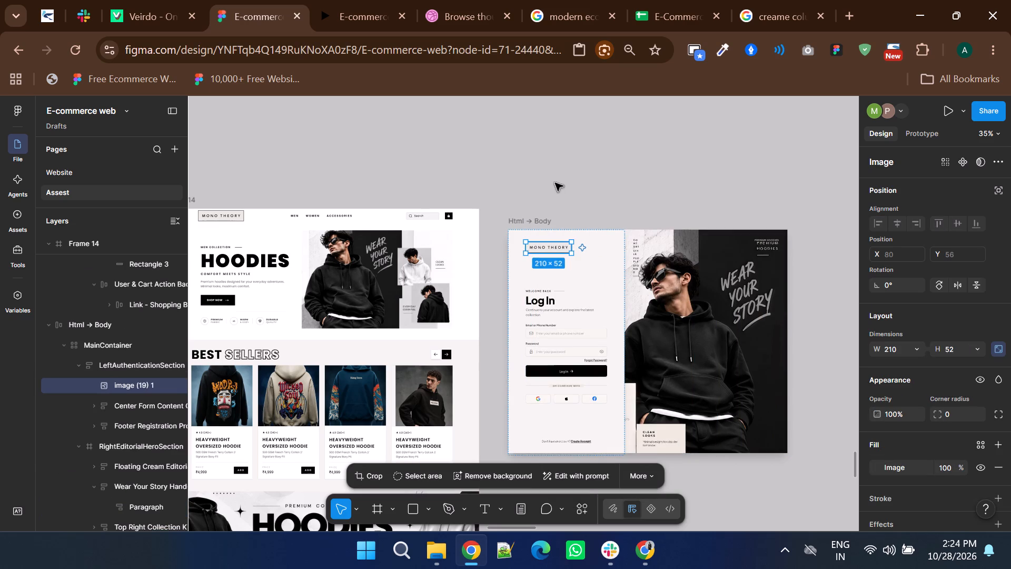
pyautogui.click(564, 169)
# Move the login page to the left of the landing page Frame 14, top-aligned, at about X 7954, Y 23388.
pyautogui.keyDown('ctrl'); pyautogui.scroll(-1, 564, 169); pyautogui.keyUp('ctrl')
pyautogui.keyDown('shift'); pyautogui.scroll(1, 564, 169); pyautogui.keyUp('shift')
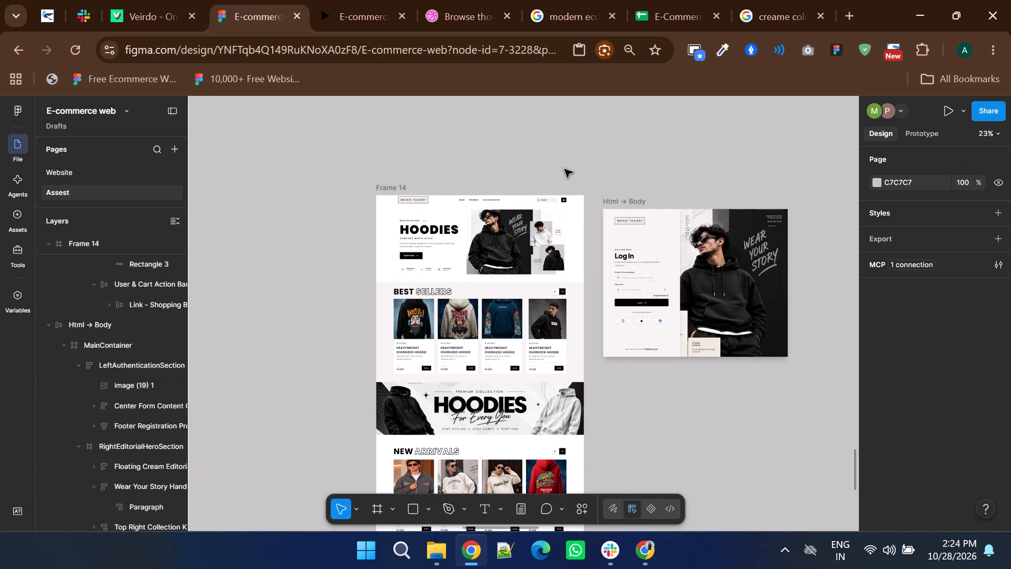
pyautogui.keyDown('ctrl'); pyautogui.click(582, 286); pyautogui.keyUp('ctrl')
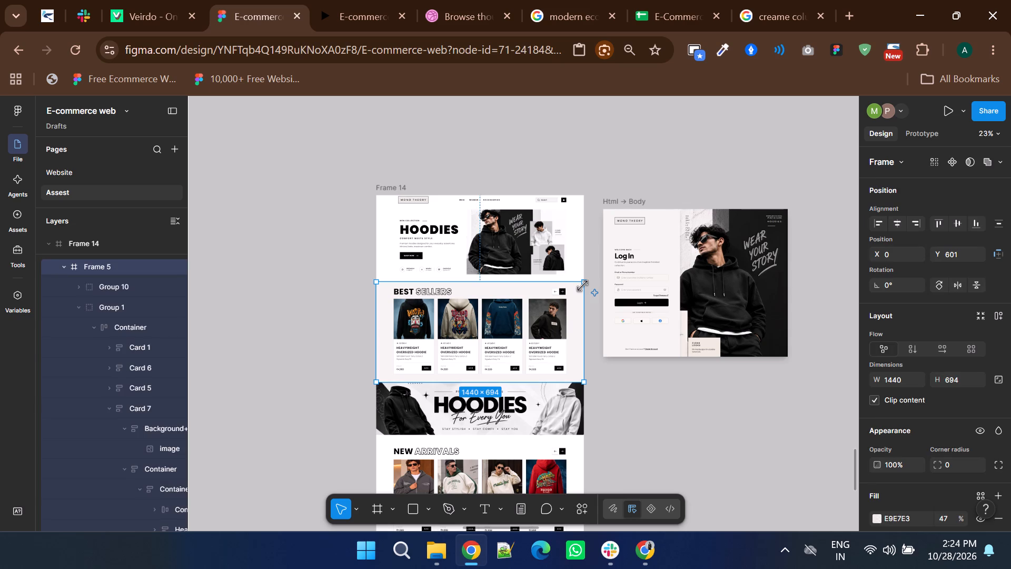
pyautogui.click(604, 166)
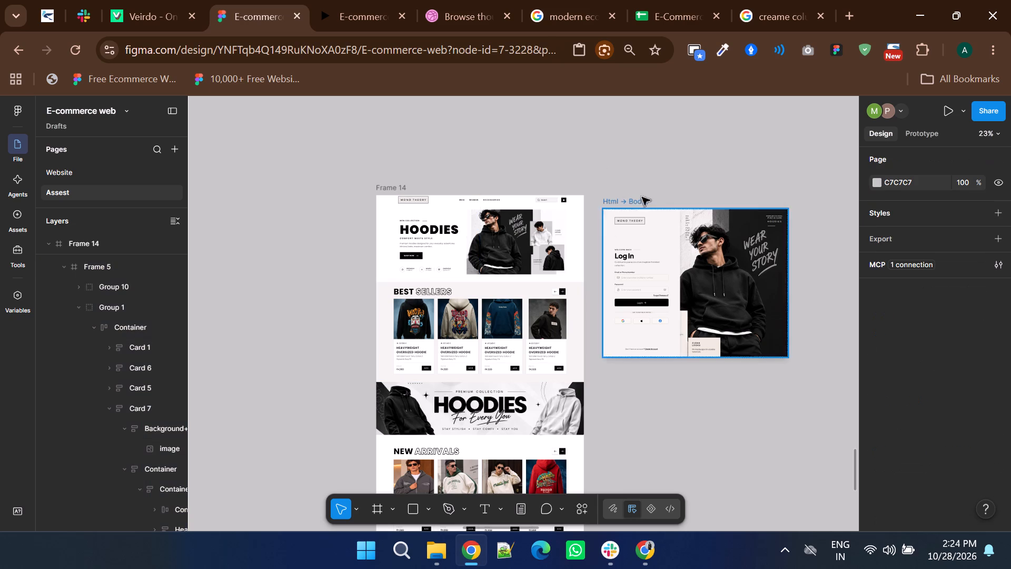
pyautogui.keyDown('ctrl'); pyautogui.scroll(-1, 807, 286); pyautogui.keyUp('ctrl')
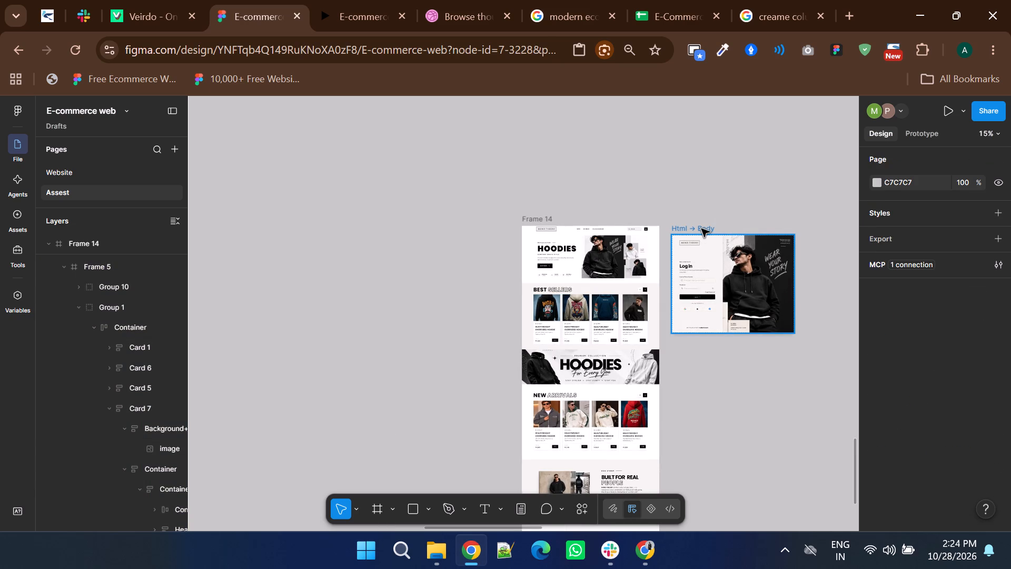
pyautogui.moveTo(701, 229); pyautogui.dragTo(419, 217)
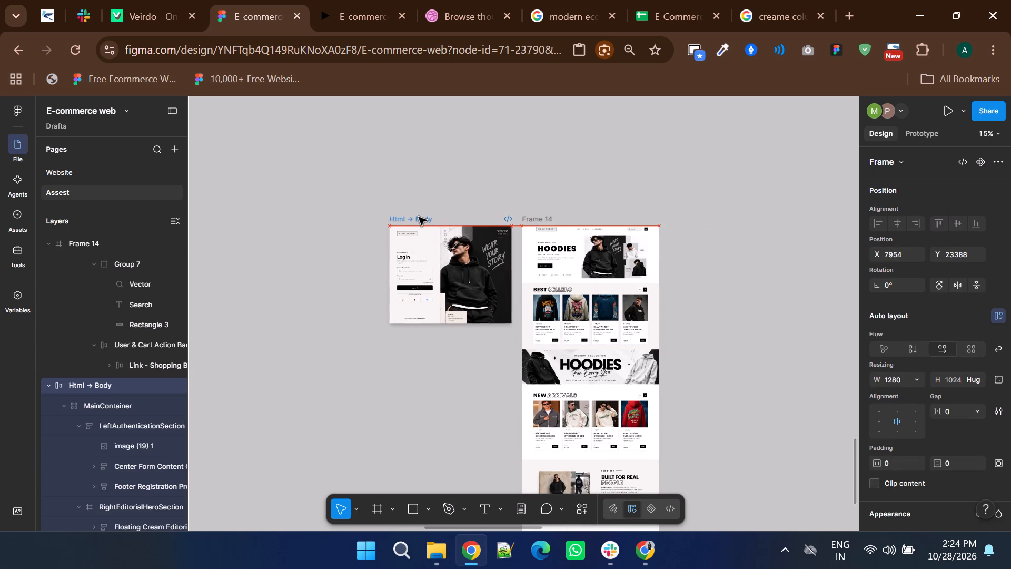
pyautogui.click(409, 199)
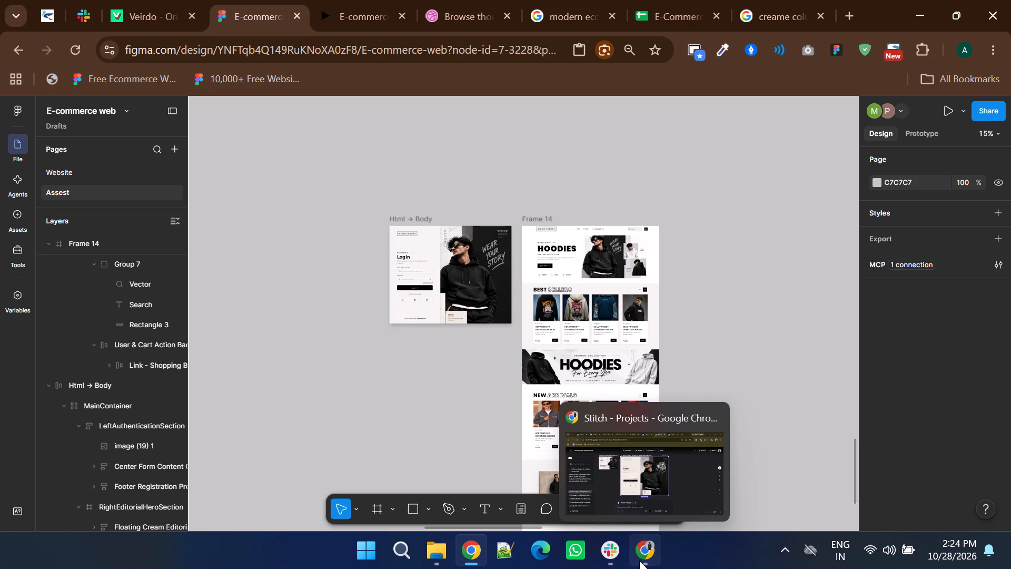
pyautogui.click(639, 561)
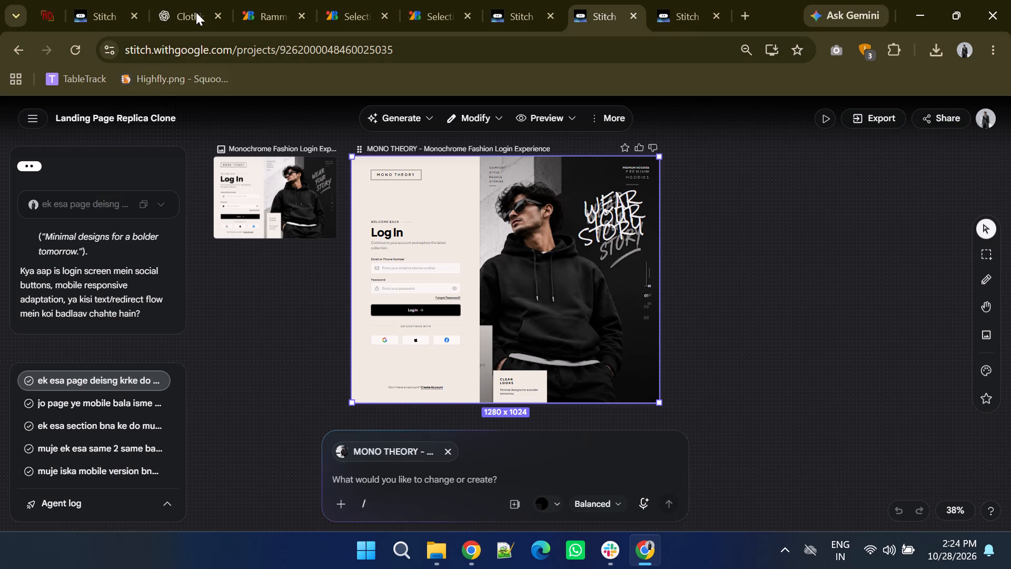
pyautogui.click(196, 2)
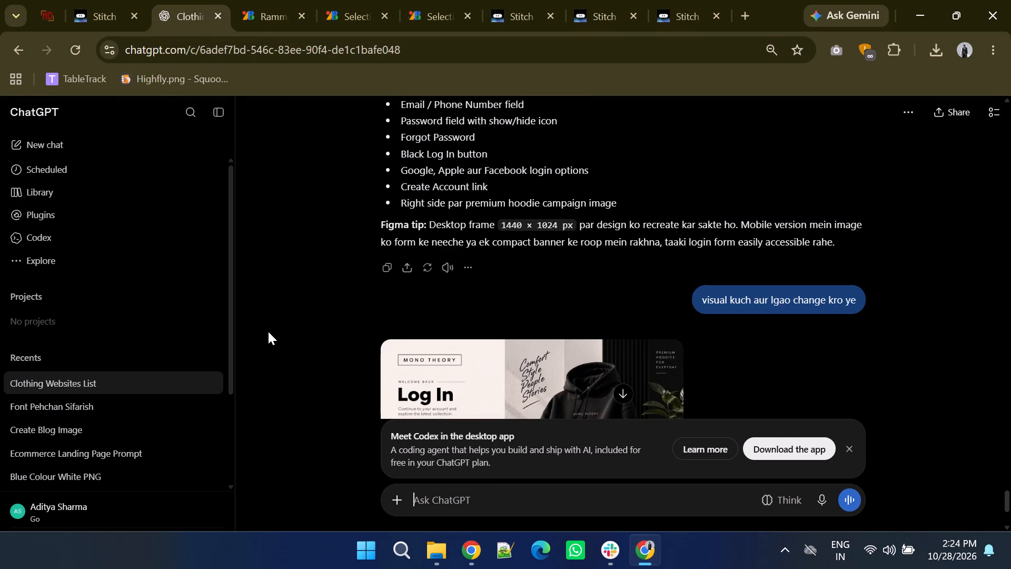
pyautogui.scroll(-1, 454, 304)
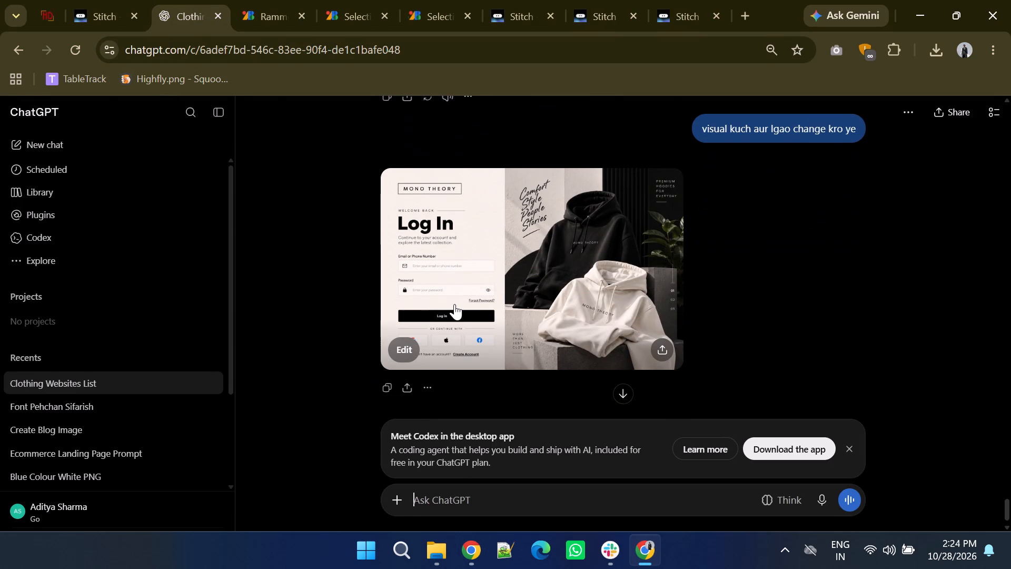
pyautogui.scroll(-1, 454, 304)
pyautogui.click(590, 242)
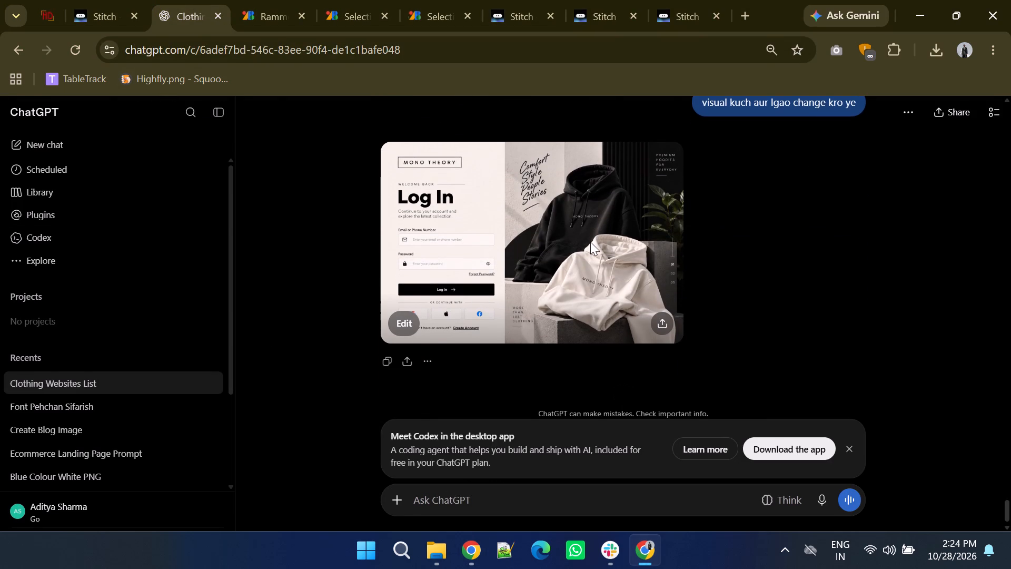
pyautogui.click(484, 489)
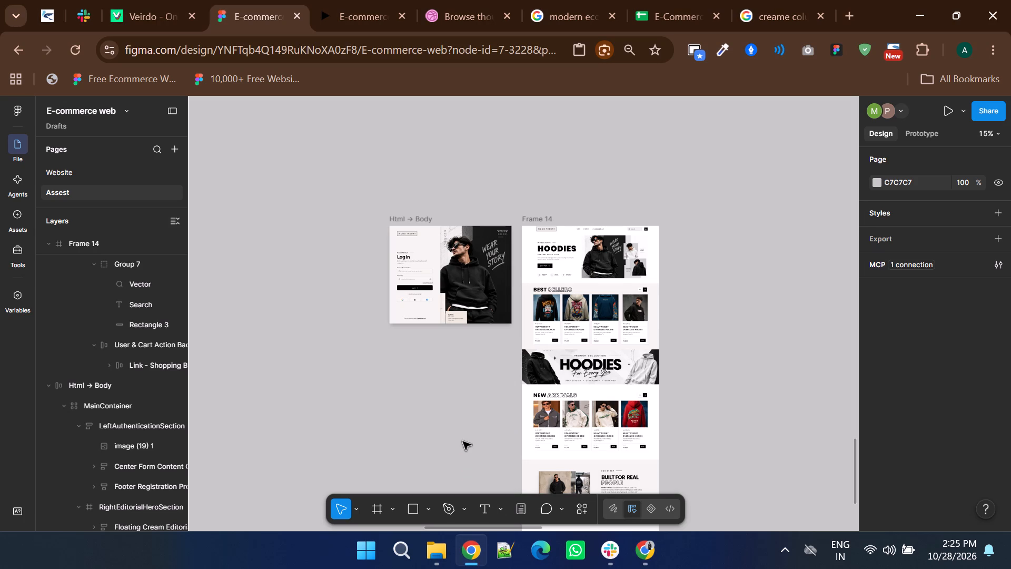
pyautogui.click(405, 217)
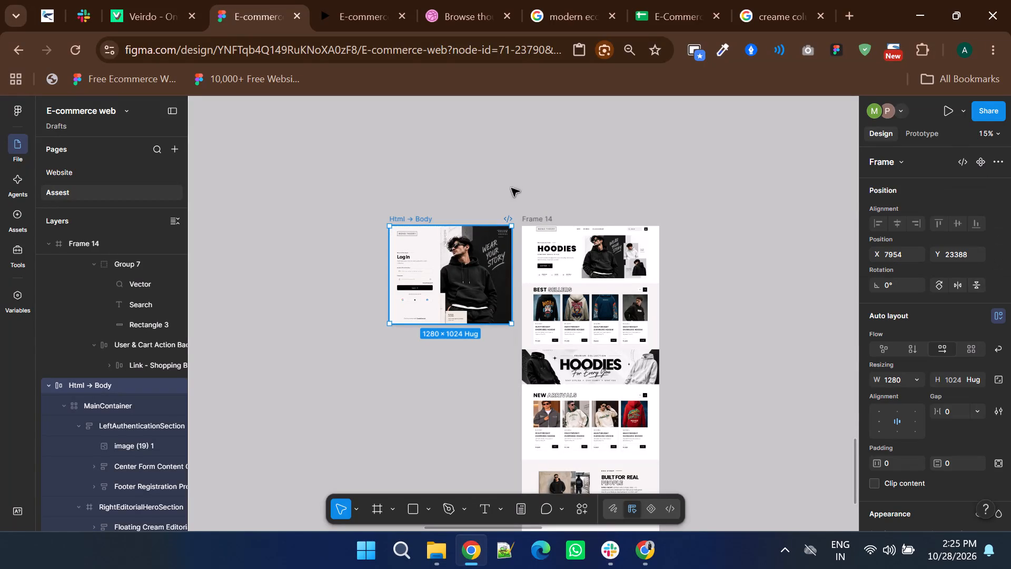
pyautogui.click(535, 219)
pyautogui.scroll(-5, 636, 257)
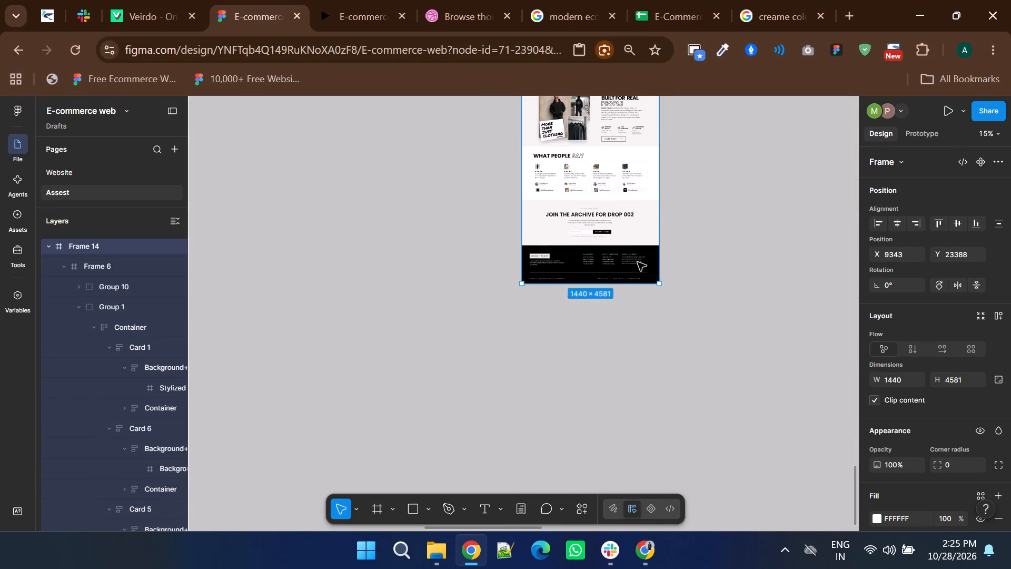
pyautogui.scroll(5, 601, 398)
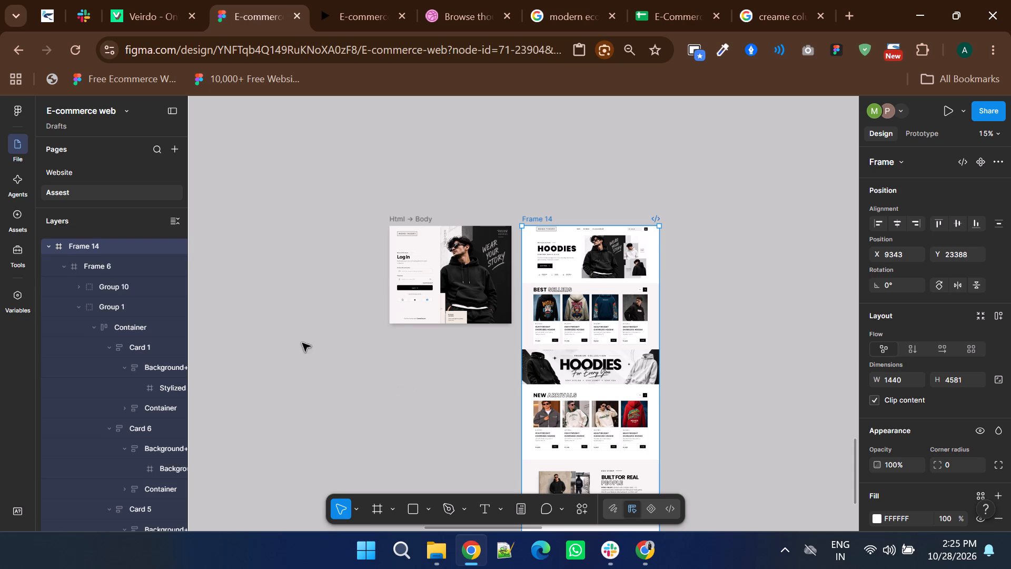
pyautogui.click(414, 215)
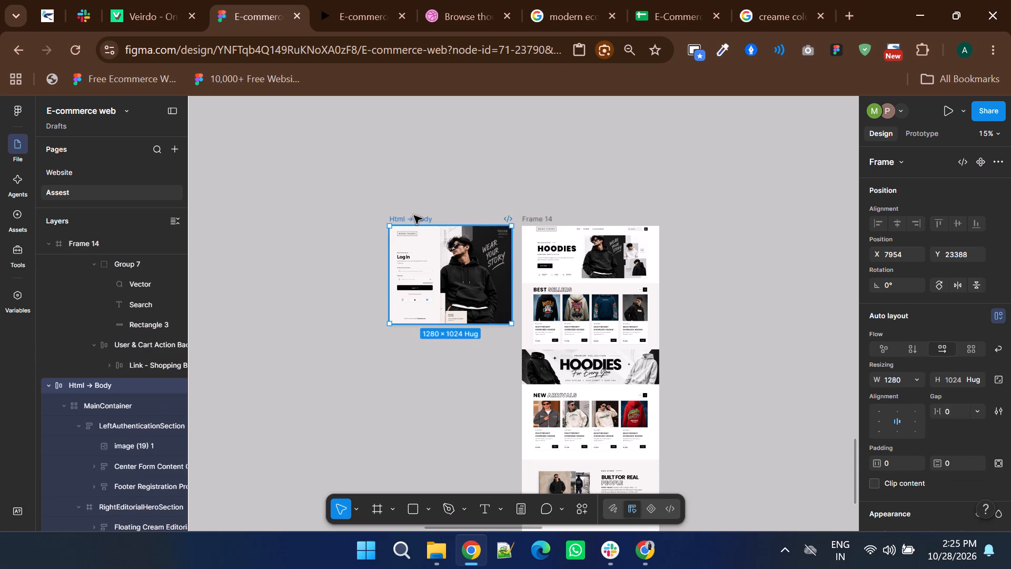
pyautogui.moveTo(414, 215); pyautogui.dragTo(369, 206)
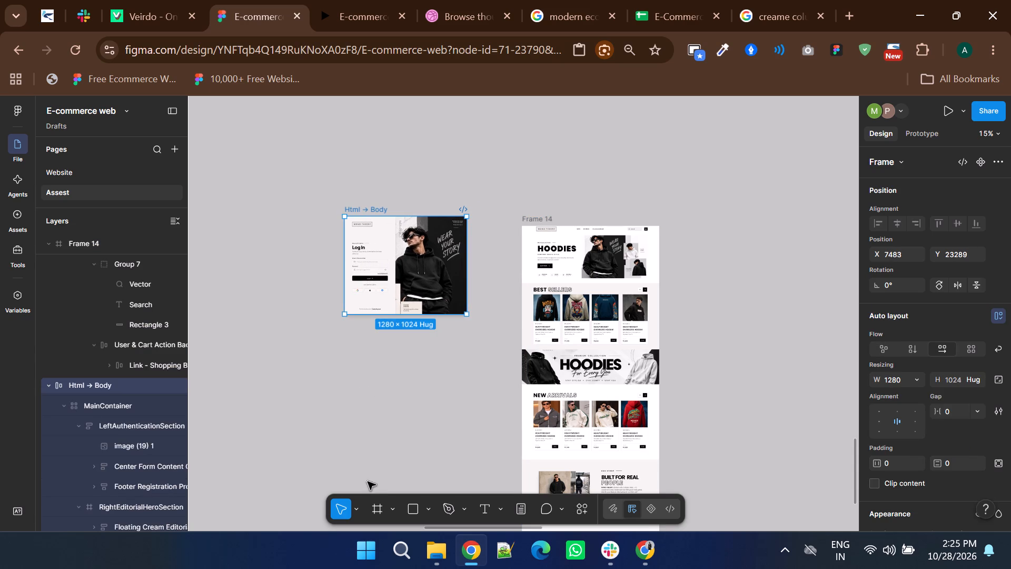
# Draw a new frame of about 1464 × 1146 directly below the login page, aligned with its left edge.
pyautogui.click(376, 499)
pyautogui.moveTo(344, 325); pyautogui.dragTo(468, 423)
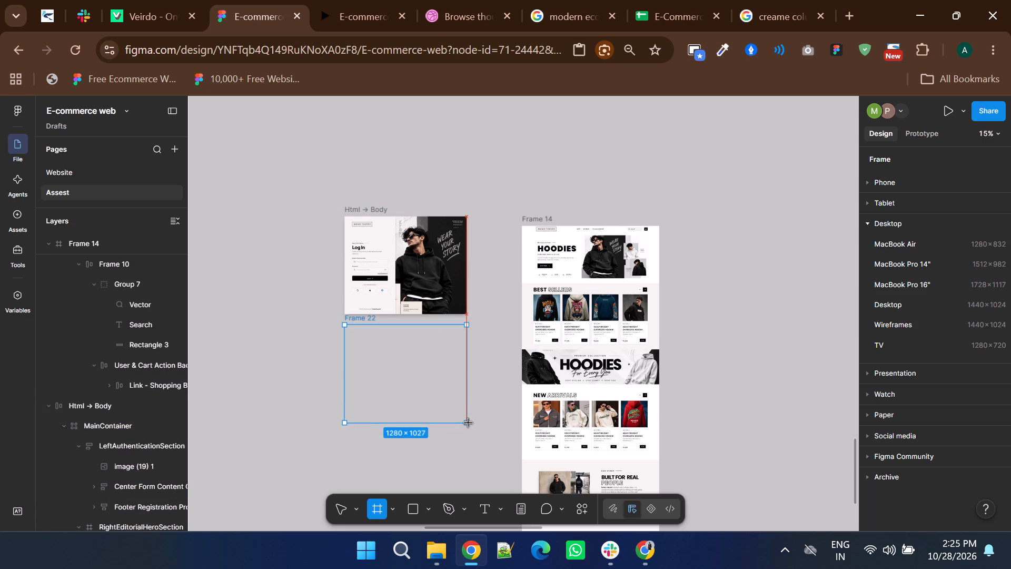
pyautogui.moveTo(468, 423); pyautogui.dragTo(484, 434)
# Set the new Frame 22's width to 1440.
pyautogui.click(900, 376)
pyautogui.press('Down')
pyautogui.press('Down')
pyautogui.press('Down')
pyautogui.press('Down')
pyautogui.press('Down')
pyautogui.press('Down')
pyautogui.press('Down')
pyautogui.press('Down')
pyautogui.press('Down')
pyautogui.press('Down')
pyautogui.press('Down')
pyautogui.press('Down')
pyautogui.press('Down')
pyautogui.press('Down')
pyautogui.press('Down')
pyautogui.press('Down')
pyautogui.press('Down')
pyautogui.press('Down')
pyautogui.press('Down')
pyautogui.press('Down')
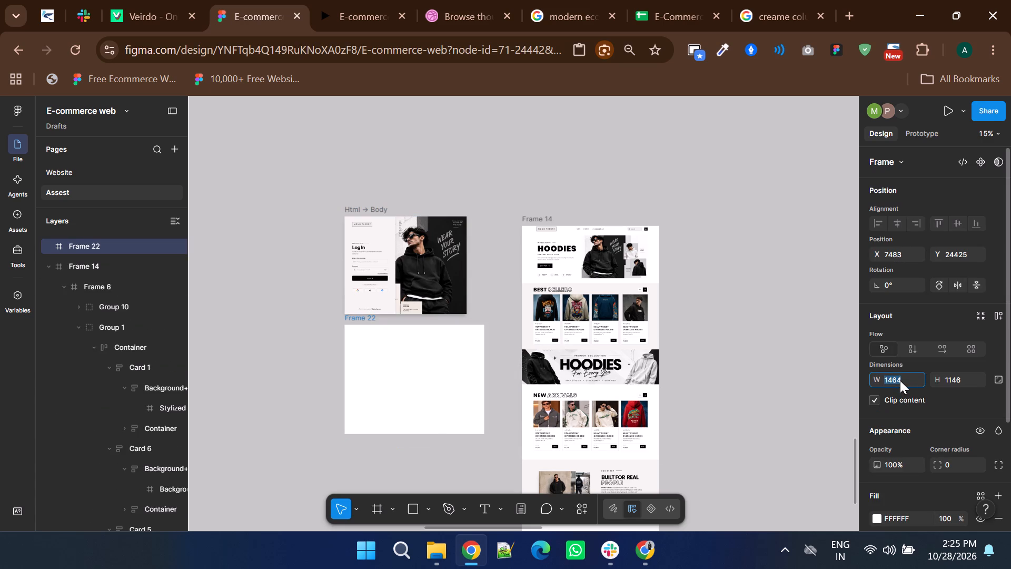
pyautogui.press('Down')
pyautogui.press('Down')
pyautogui.press('Down')
pyautogui.press('Down')
pyautogui.press('Down')
pyautogui.press('Down')
pyautogui.press('Down')
pyautogui.press('Down')
pyautogui.press('Down')
pyautogui.press('Down')
pyautogui.press('Down')
pyautogui.press('Down')
pyautogui.press('Down')
pyautogui.press('Down')
pyautogui.press('Down')
pyautogui.press('Down')
pyautogui.press('Down')
pyautogui.press('Down')
pyautogui.press('Down')
pyautogui.press('Down')
pyautogui.press('Down')
pyautogui.press('Down')
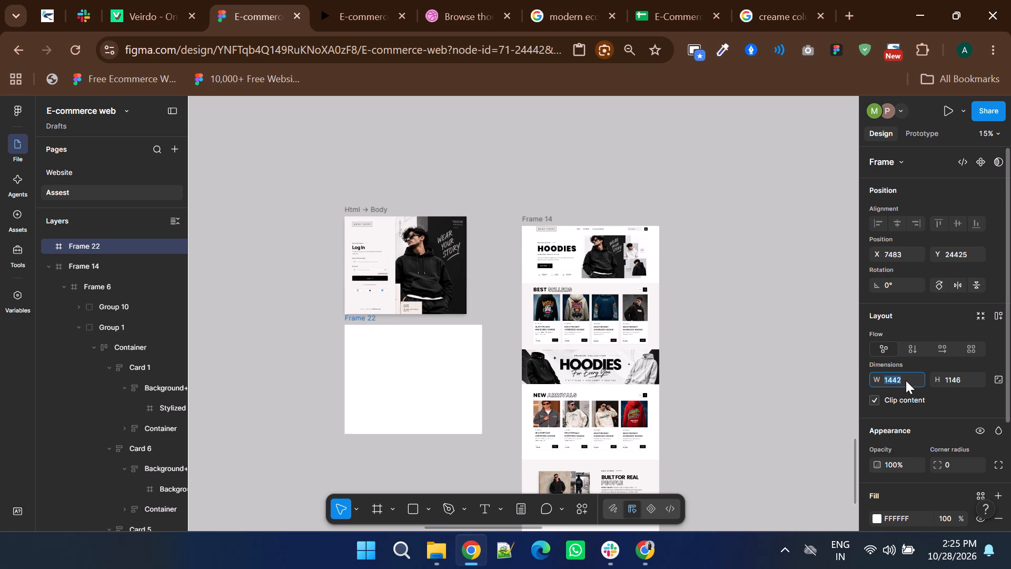
pyautogui.press('Down')
pyautogui.press('Down')
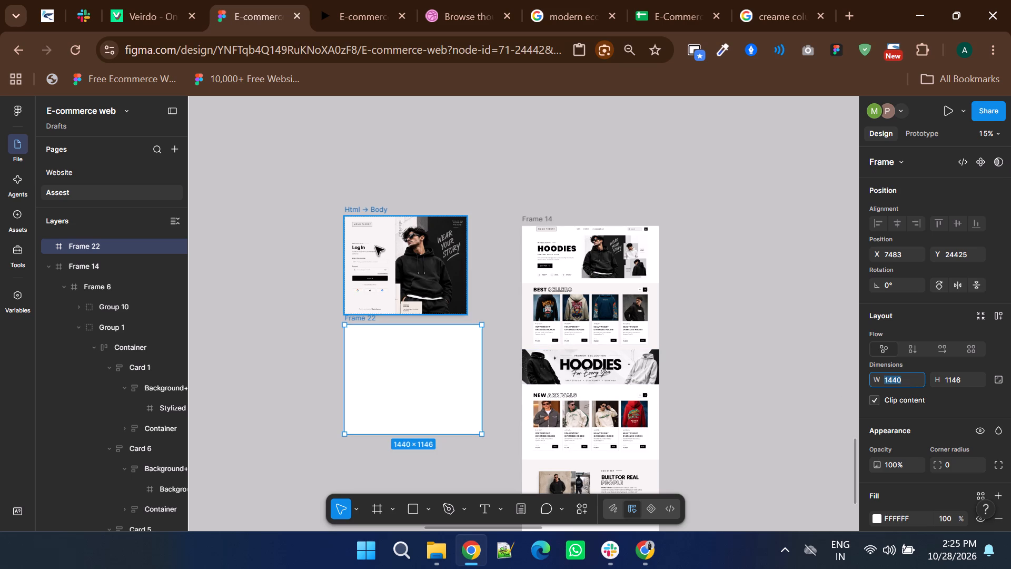
# Move the Html → Body login page into Frame 22's top-left corner and enlarge it to fill the frame, 1440 × 1146.
pyautogui.click(374, 238)
pyautogui.moveTo(372, 234); pyautogui.dragTo(393, 324)
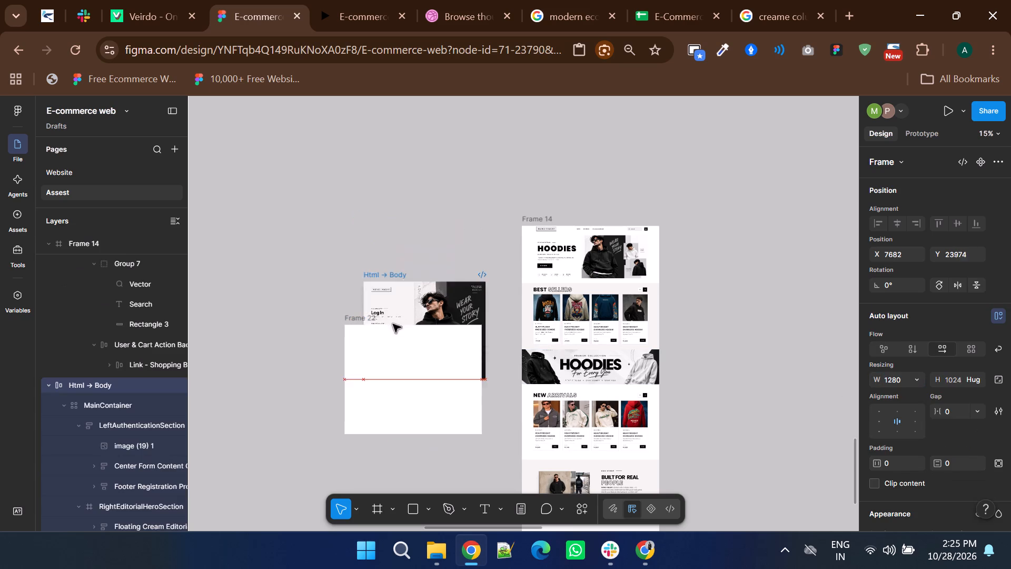
pyautogui.moveTo(393, 324); pyautogui.dragTo(373, 344)
pyautogui.moveTo(465, 425); pyautogui.dragTo(469, 426)
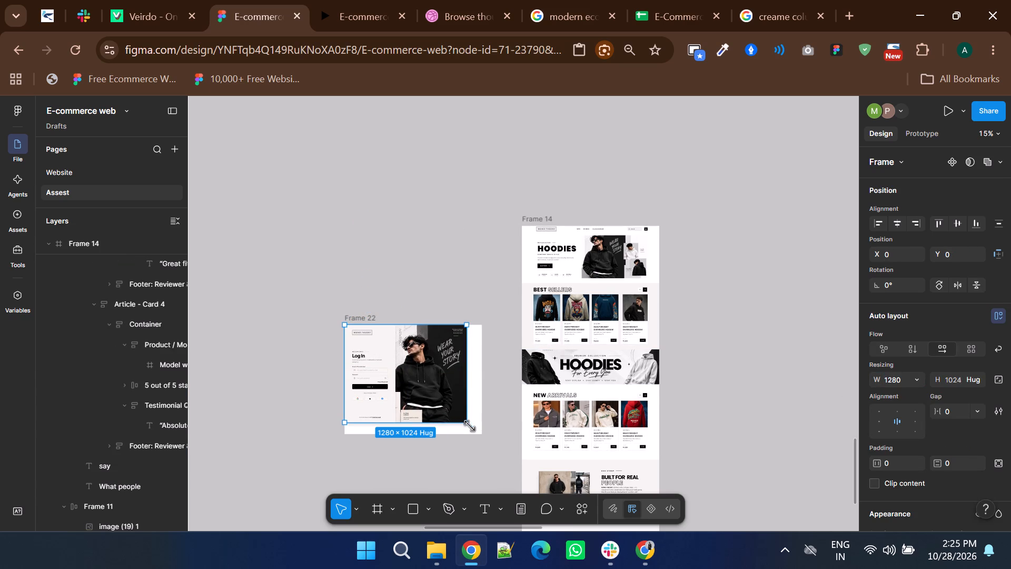
pyautogui.moveTo(469, 426); pyautogui.dragTo(479, 432)
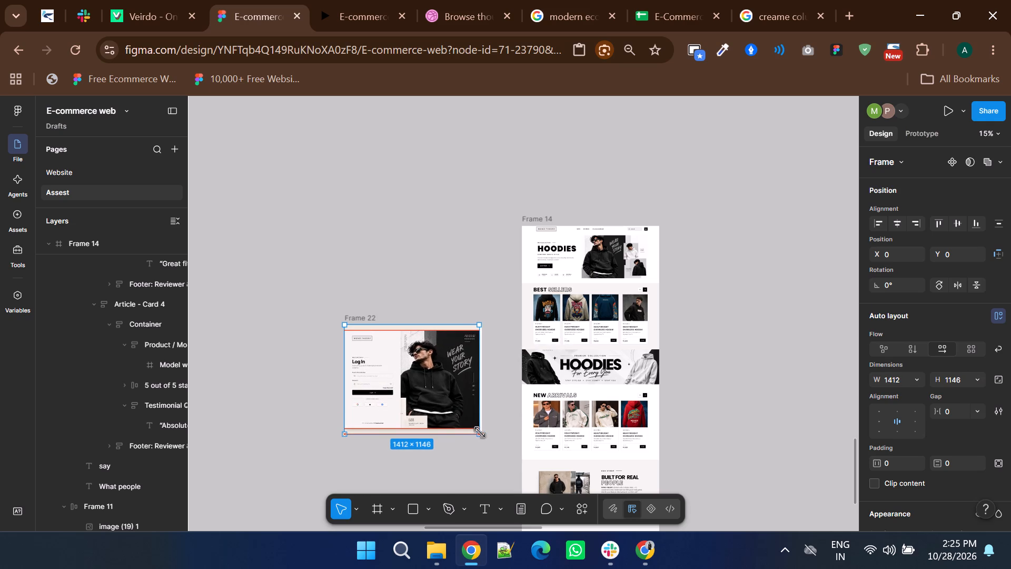
pyautogui.moveTo(479, 432); pyautogui.dragTo(481, 431)
pyautogui.click(534, 405)
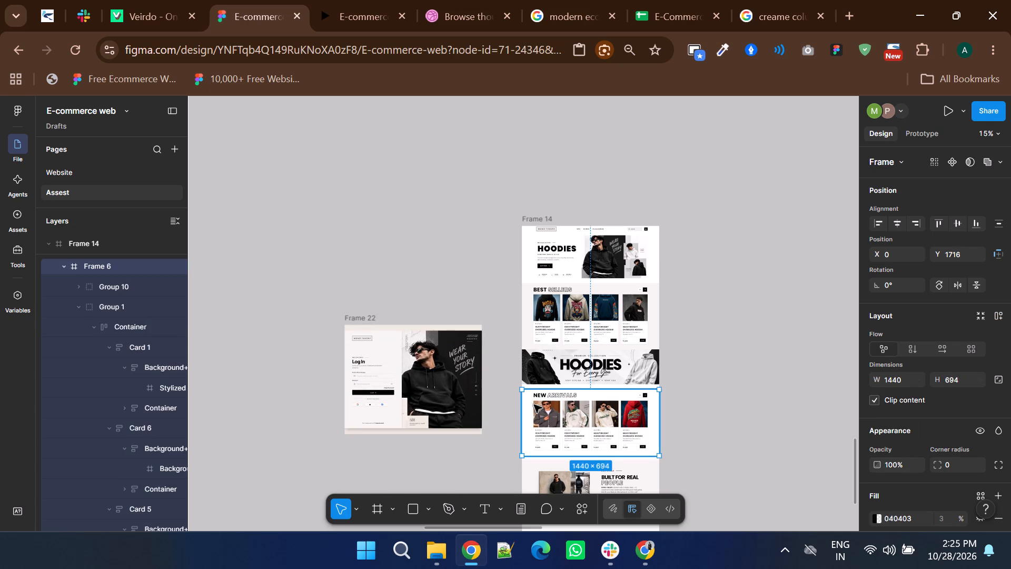
# Pull MainContainer out of the Html → Body frame and place it on the canvas above Frame 22.
pyautogui.scroll(1, 380, 354)
pyautogui.scroll(-1, 404, 391)
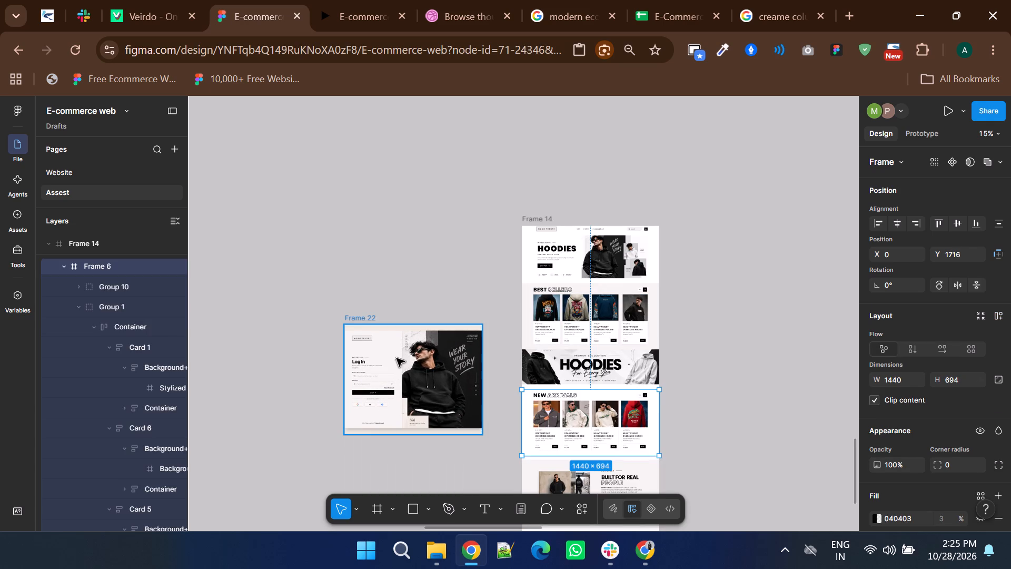
pyautogui.doubleClick(397, 356)
pyautogui.doubleClick(400, 371)
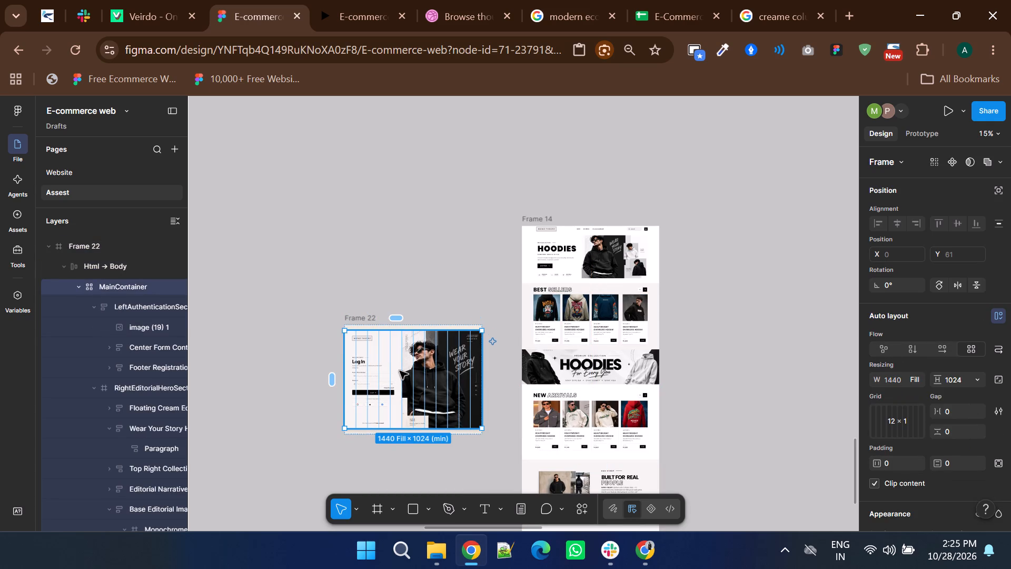
pyautogui.moveTo(400, 394); pyautogui.dragTo(442, 252)
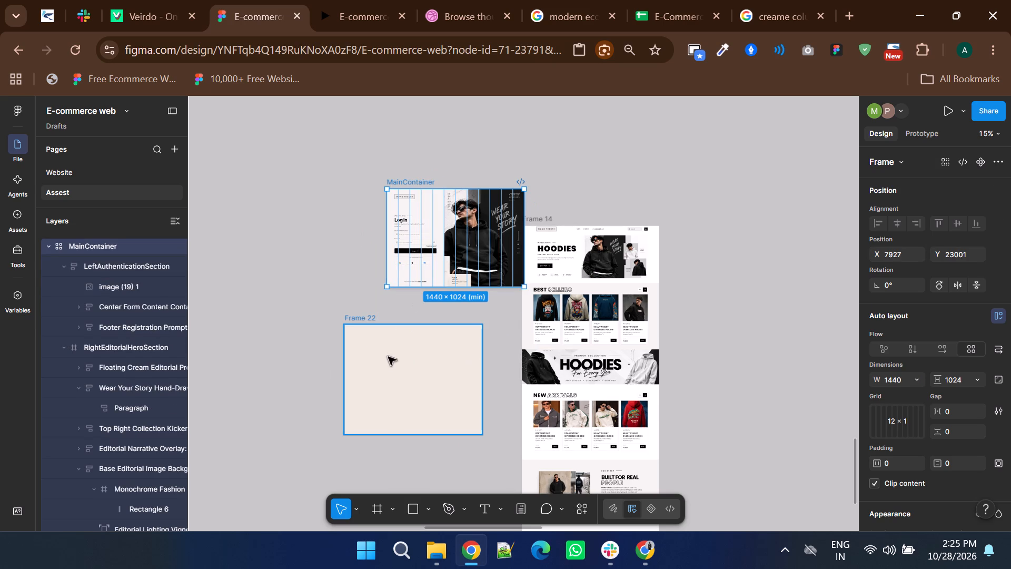
# Move the empty Html → Body frame out of Frame 22 and delete it.
pyautogui.keyDown('ctrl'); pyautogui.click(413, 373); pyautogui.keyUp('ctrl')
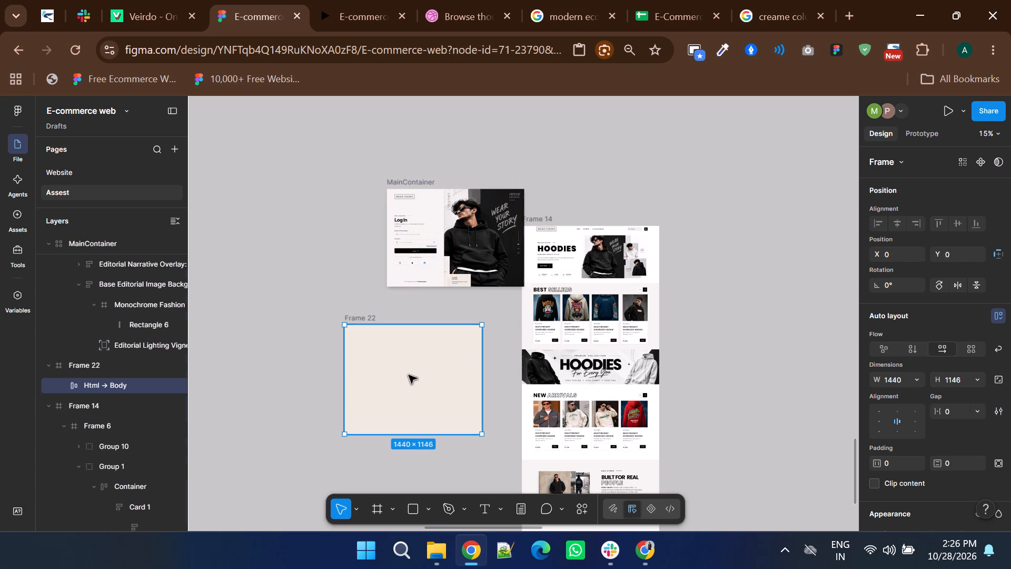
pyautogui.moveTo(404, 378); pyautogui.dragTo(378, 489)
pyautogui.press('Delete')
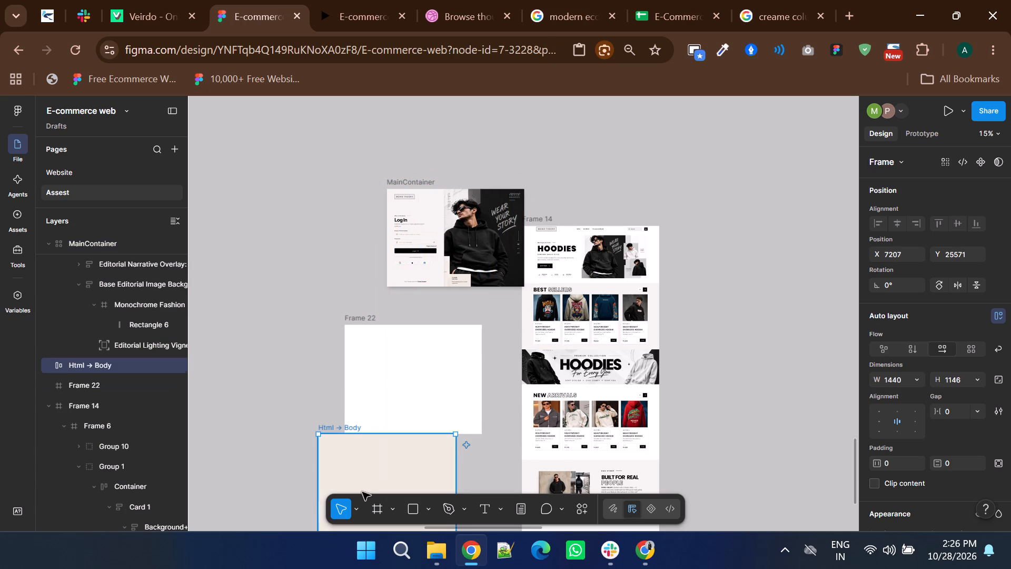
# Place MainContainer inside Frame 22 against its top edge, at X -18, Y 0.
pyautogui.moveTo(393, 182); pyautogui.dragTo(380, 317)
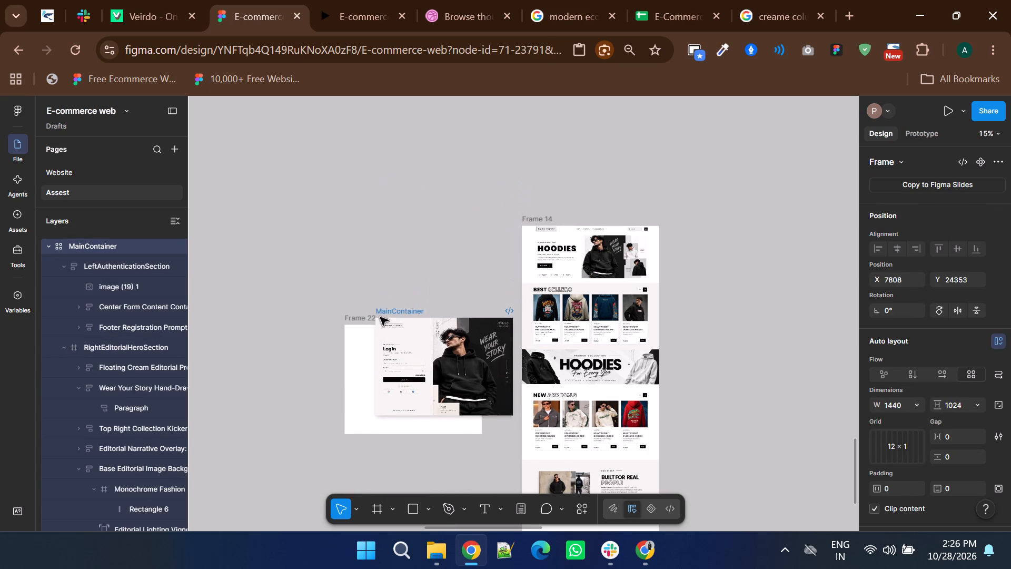
pyautogui.moveTo(380, 317); pyautogui.dragTo(354, 320)
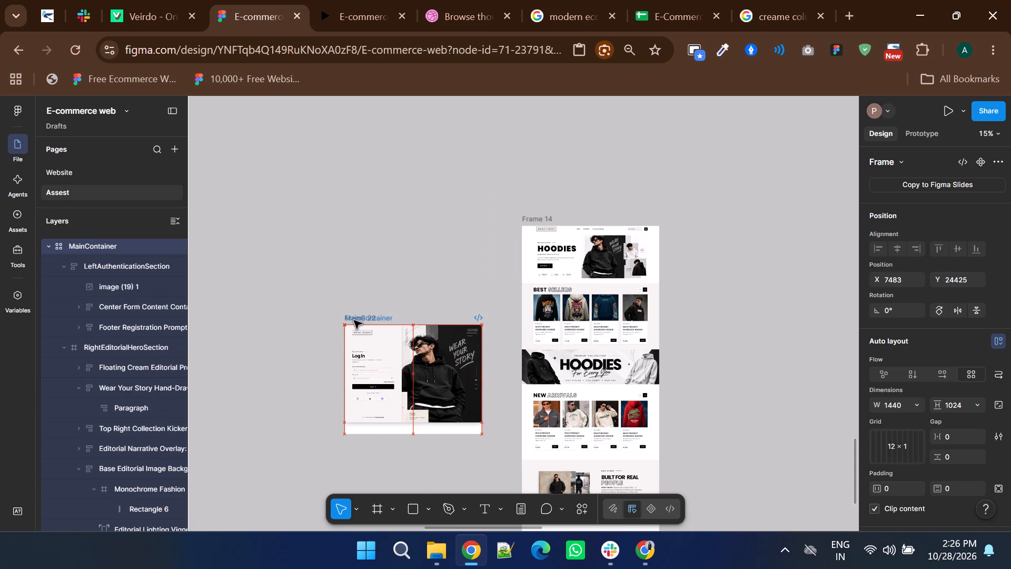
pyautogui.moveTo(354, 320); pyautogui.dragTo(354, 325)
pyautogui.keyDown('ctrl'); pyautogui.scroll(2, 361, 354); pyautogui.keyUp('ctrl')
pyautogui.moveTo(361, 360); pyautogui.dragTo(360, 356)
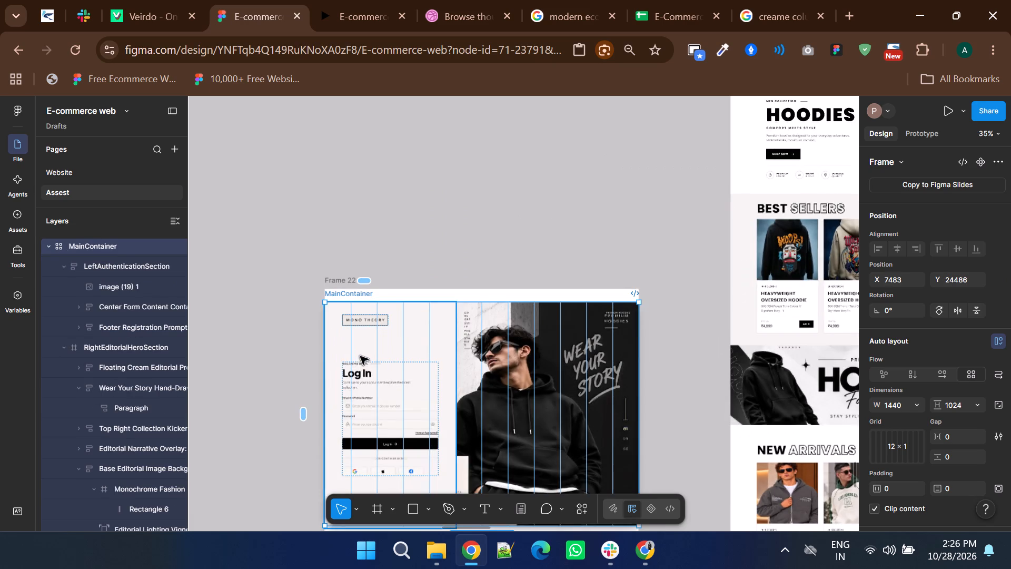
pyautogui.moveTo(360, 356); pyautogui.dragTo(360, 348)
pyautogui.click(411, 204)
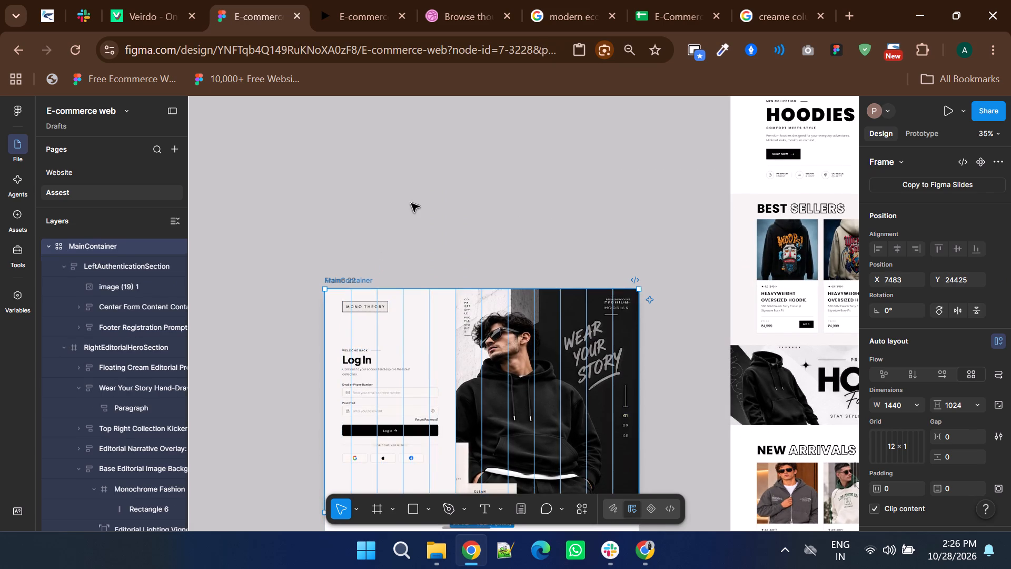
pyautogui.keyDown('ctrl'); pyautogui.scroll(-1, 411, 207); pyautogui.keyUp('ctrl')
pyautogui.click(400, 313)
pyautogui.click(330, 263)
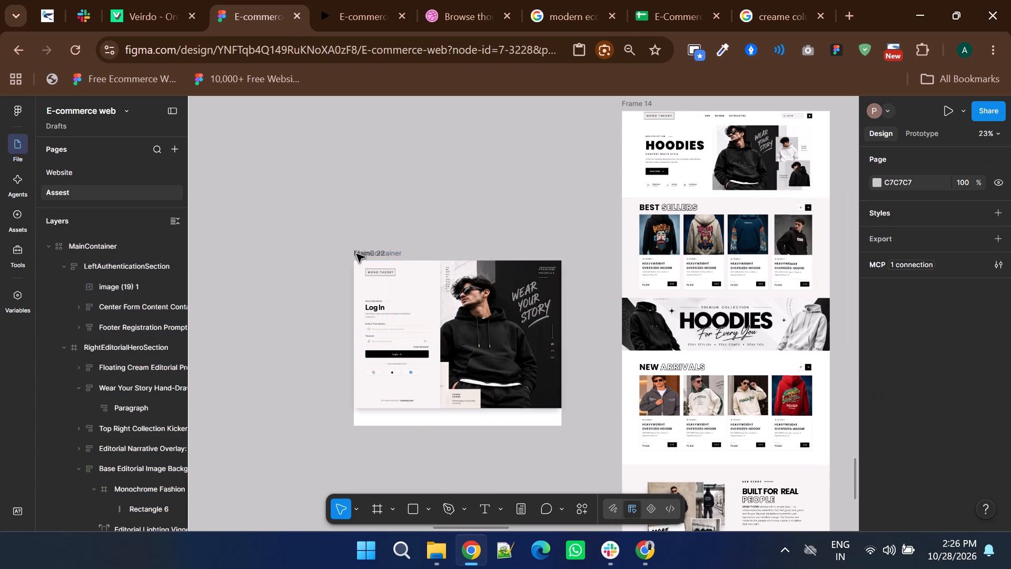
pyautogui.moveTo(364, 251); pyautogui.dragTo(380, 270)
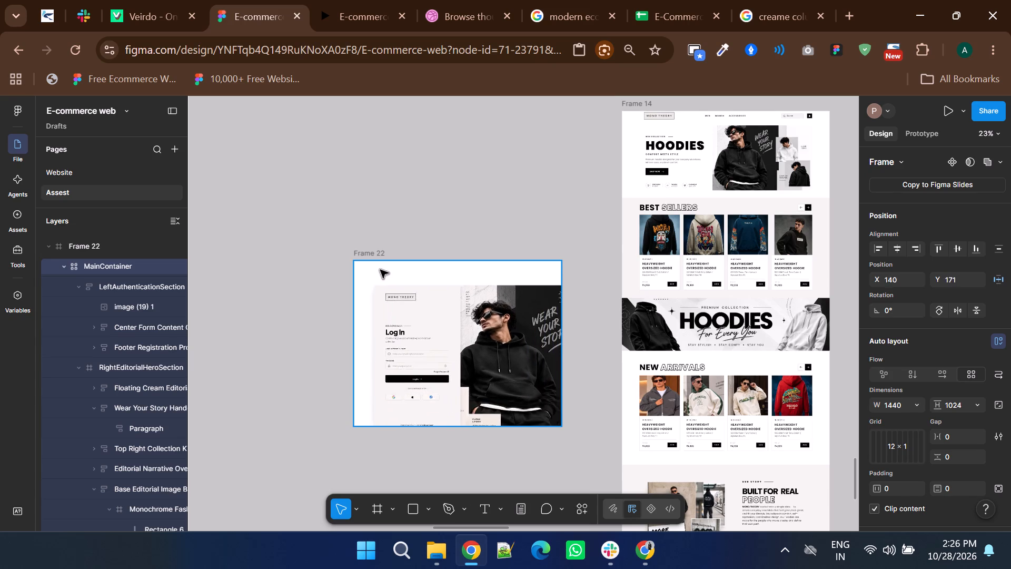
pyautogui.moveTo(380, 270); pyautogui.dragTo(368, 256)
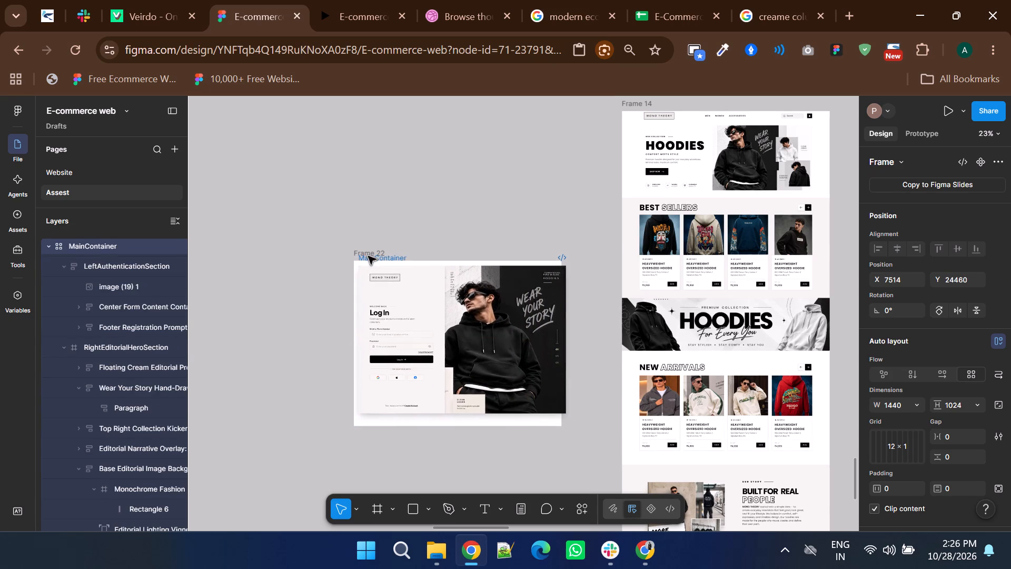
pyautogui.moveTo(368, 256); pyautogui.dragTo(368, 266)
pyautogui.keyDown('ctrl'); pyautogui.scroll(1, 379, 284); pyautogui.keyUp('ctrl')
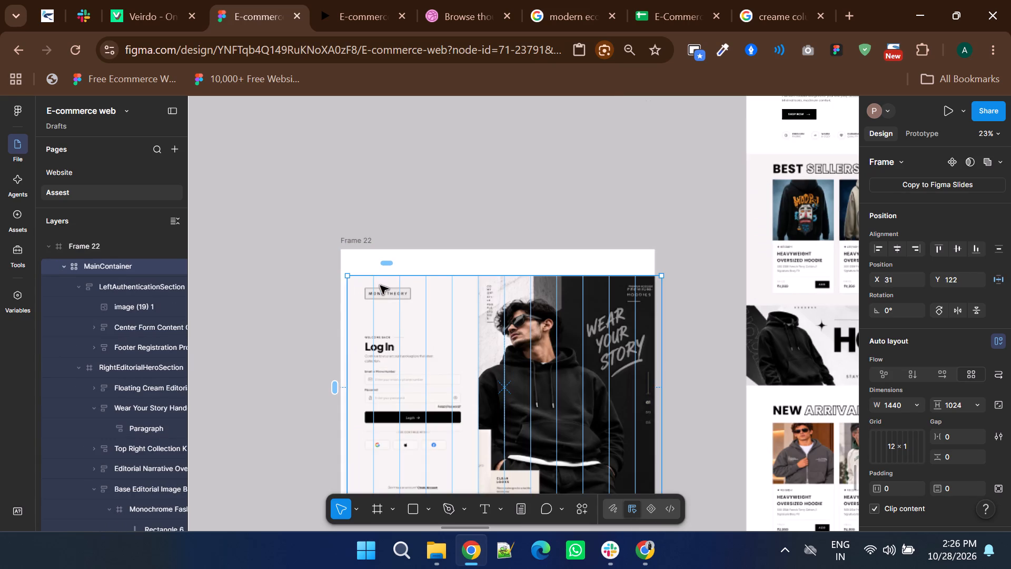
pyautogui.moveTo(383, 307); pyautogui.dragTo(373, 280)
pyautogui.scroll(-1, 536, 360)
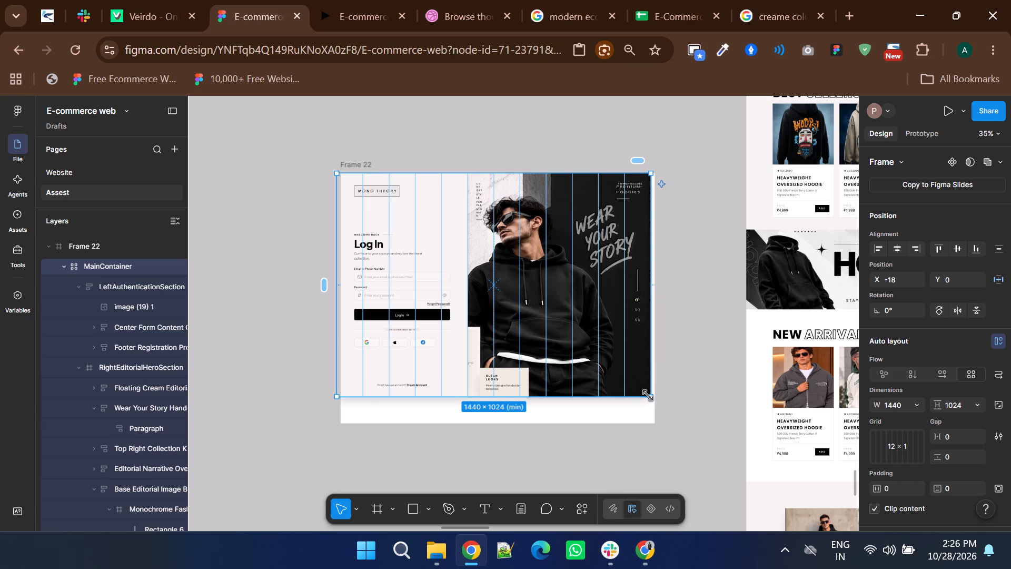
# Widen MainContainer to 1458 so it reaches Frame 22's right edge.
pyautogui.moveTo(647, 395); pyautogui.dragTo(651, 394)
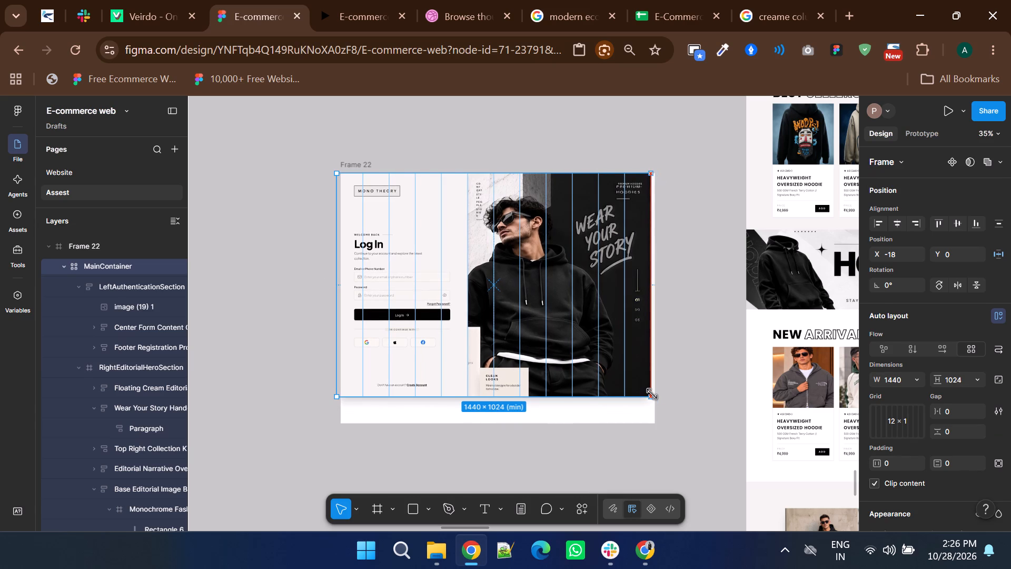
pyautogui.moveTo(651, 394); pyautogui.dragTo(653, 394)
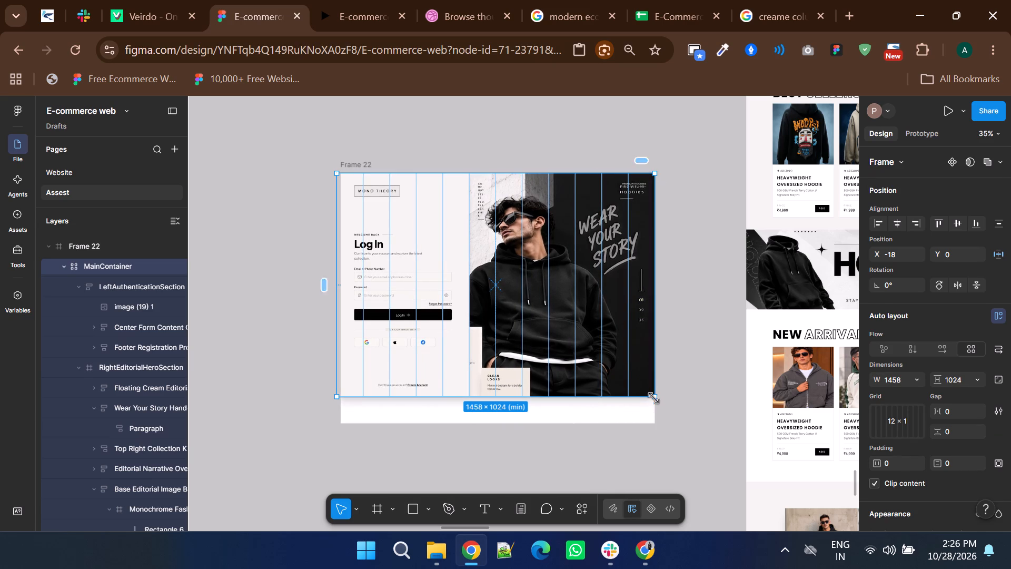
# Shorten Frame 22 so its bottom edge meets the bottom edge of MainContainer.
pyautogui.keyDown('ctrl'); pyautogui.click(587, 420); pyautogui.keyUp('ctrl')
pyautogui.moveTo(582, 426); pyautogui.dragTo(577, 400)
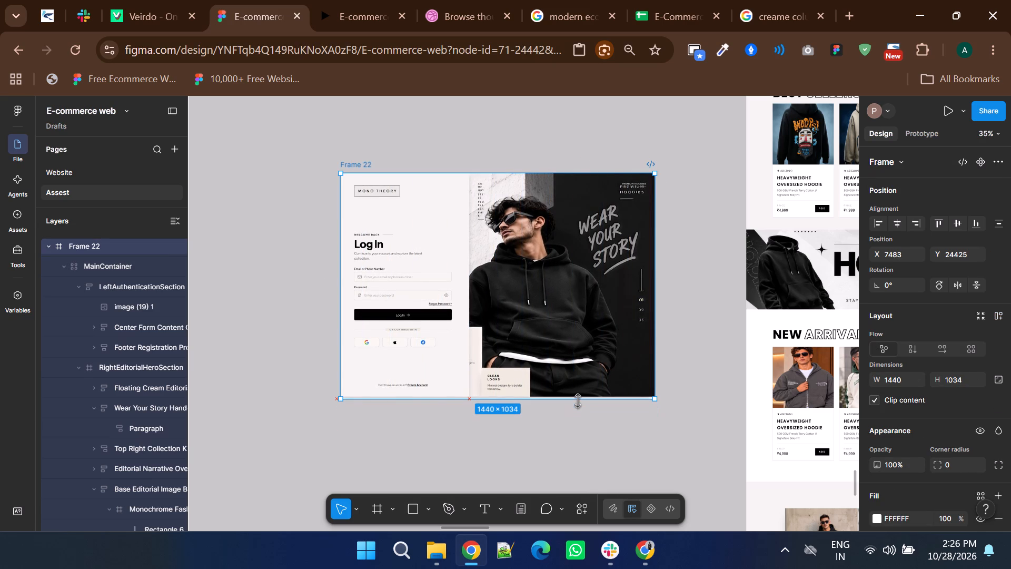
pyautogui.moveTo(577, 400); pyautogui.dragTo(575, 397)
pyautogui.click(611, 431)
# Move Frame 22 up beside Frame 14 so their top edges line up.
pyautogui.keyDown('ctrl'); pyautogui.scroll(-2, 654, 454); pyautogui.keyUp('ctrl')
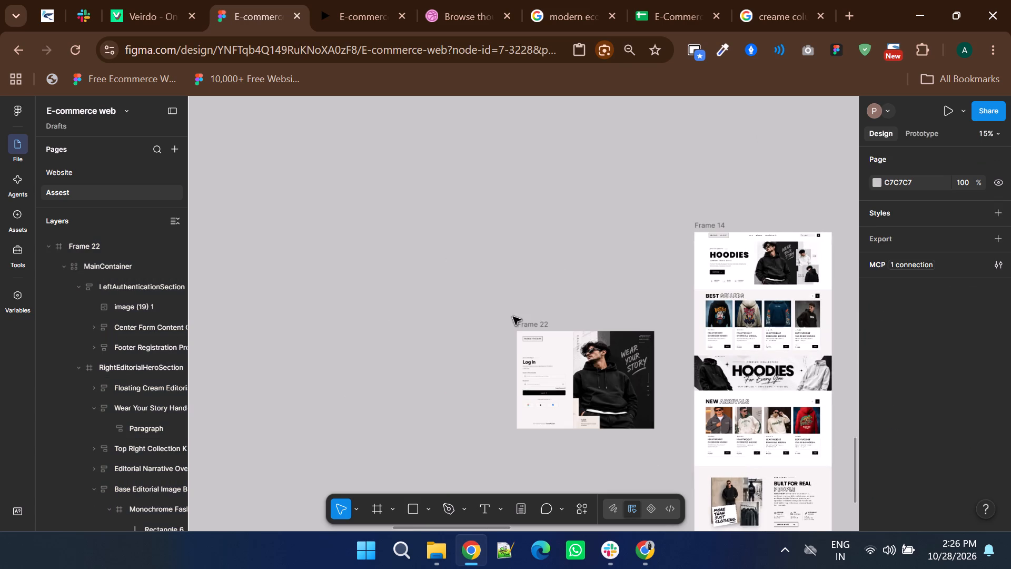
pyautogui.moveTo(528, 318); pyautogui.dragTo(553, 222)
pyautogui.click(441, 290)
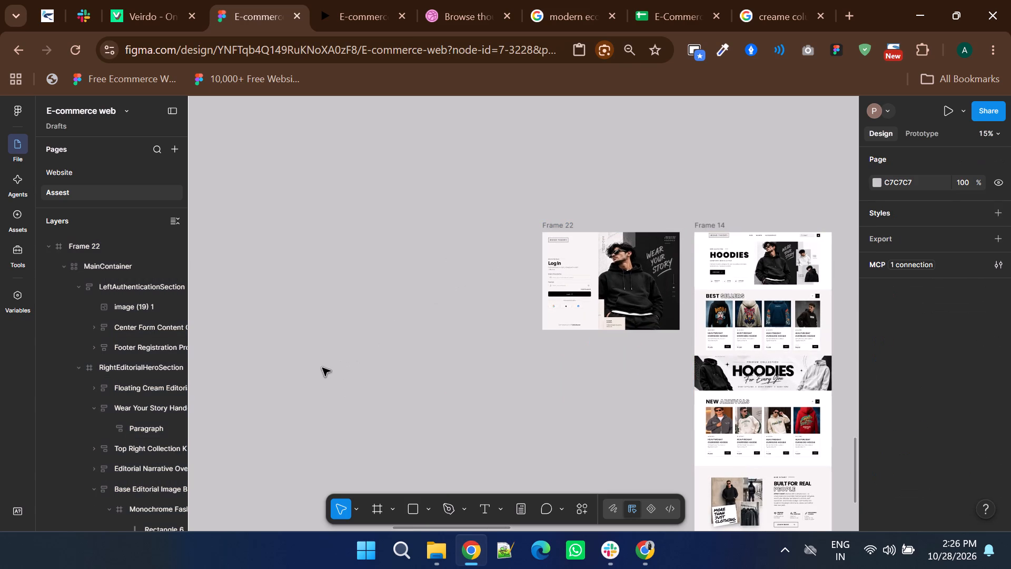
pyautogui.click(638, 554)
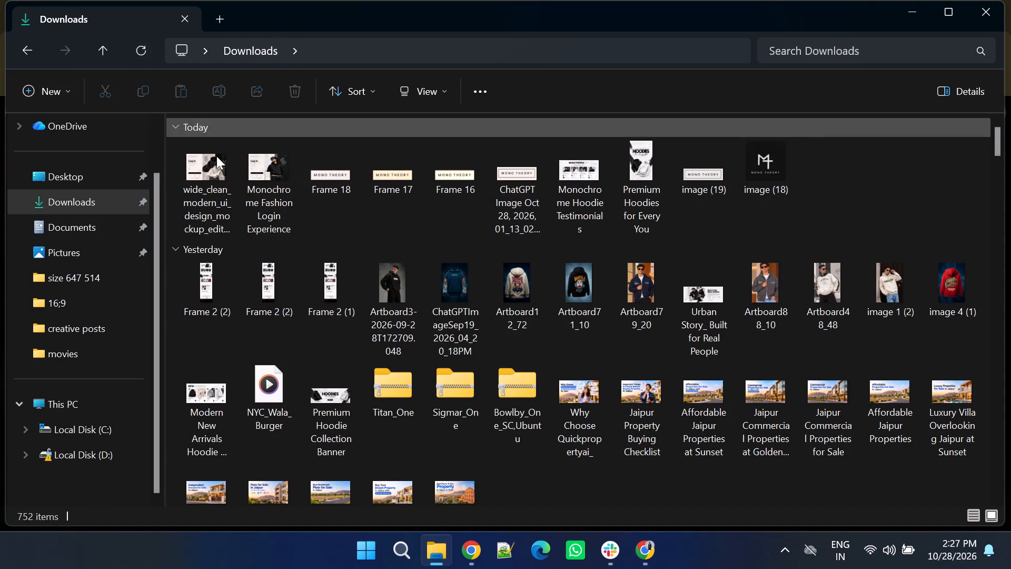
pyautogui.click(220, 165)
pyautogui.moveTo(203, 161); pyautogui.dragTo(484, 545)
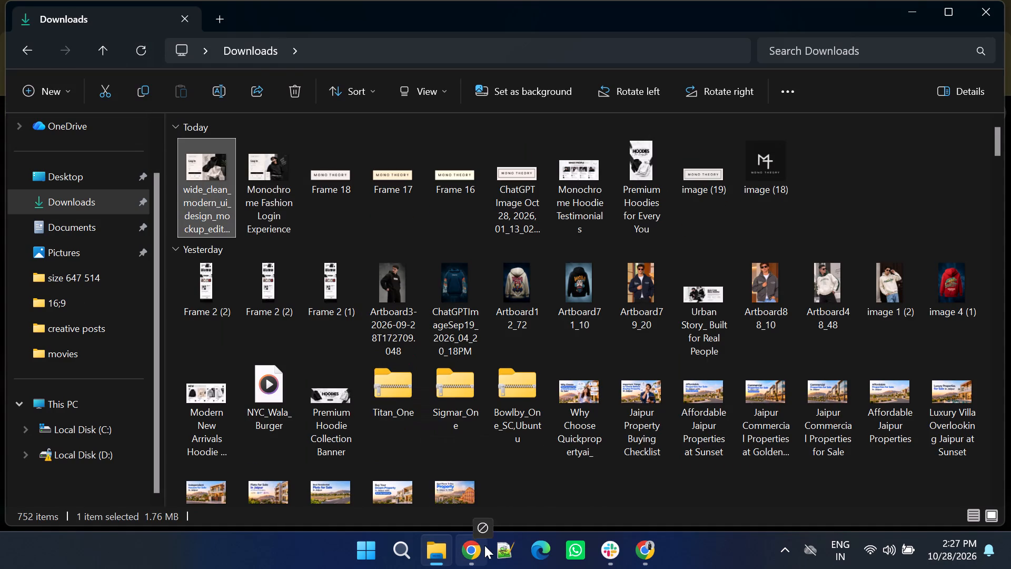
pyautogui.moveTo(484, 545); pyautogui.dragTo(489, 407)
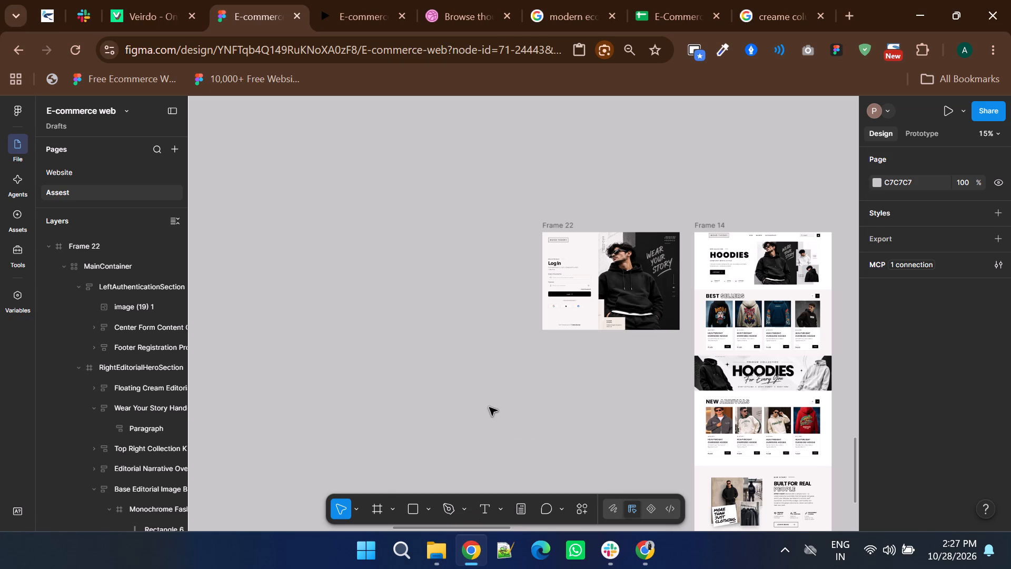
pyautogui.scroll(-2, 474, 390)
pyautogui.scroll(1, 454, 368)
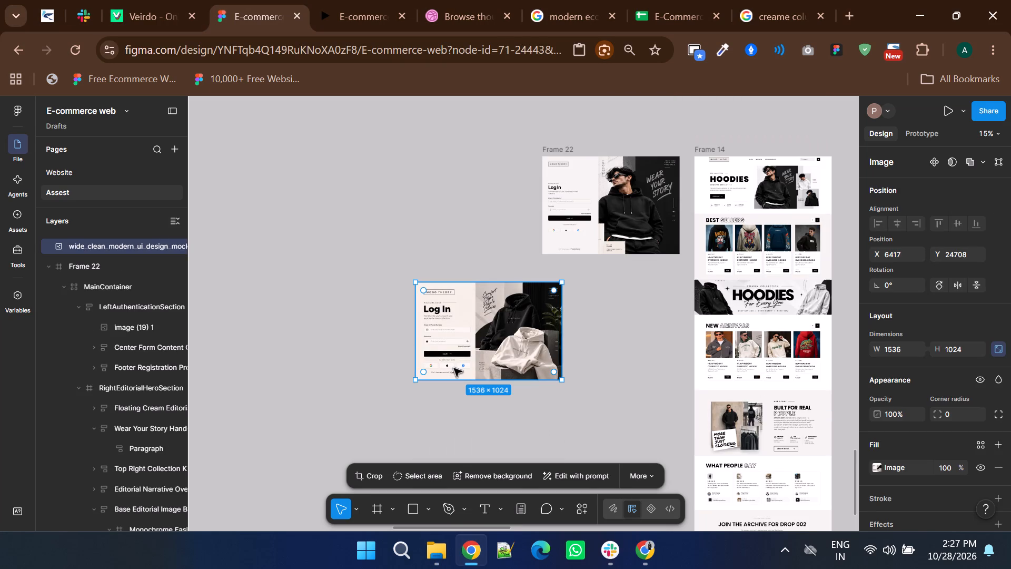
# Crop the login form off the imported image, leaving only the two-hoodie photo at about 901 × 1024.
pyautogui.keyDown('ctrl'); pyautogui.click(451, 349); pyautogui.keyUp('ctrl')
pyautogui.keyDown('ctrl'); pyautogui.moveTo(417, 327); pyautogui.dragTo(442, 327); pyautogui.keyUp('ctrl')
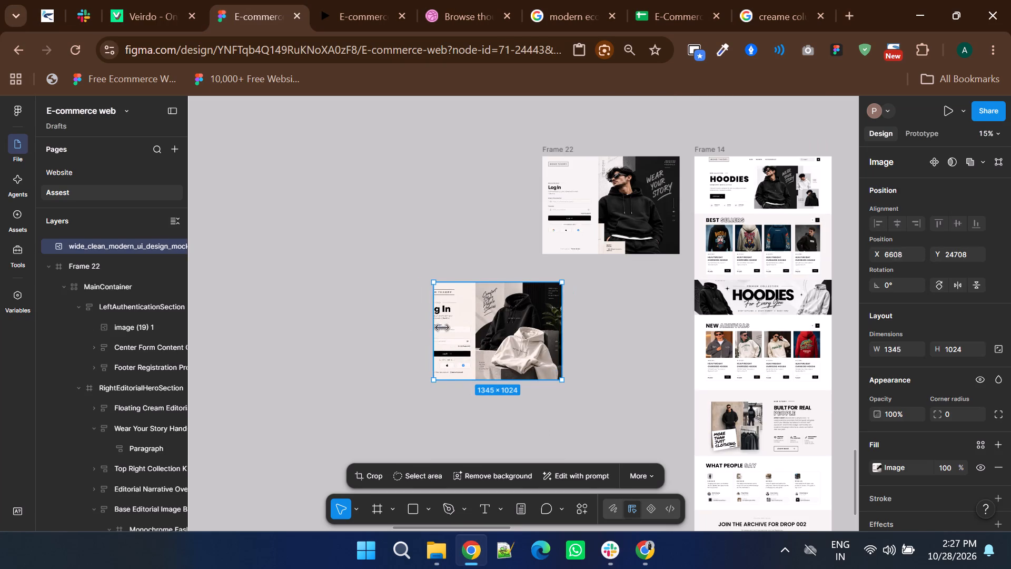
pyautogui.keyDown('ctrl'); pyautogui.moveTo(442, 327); pyautogui.dragTo(475, 325); pyautogui.keyUp('ctrl')
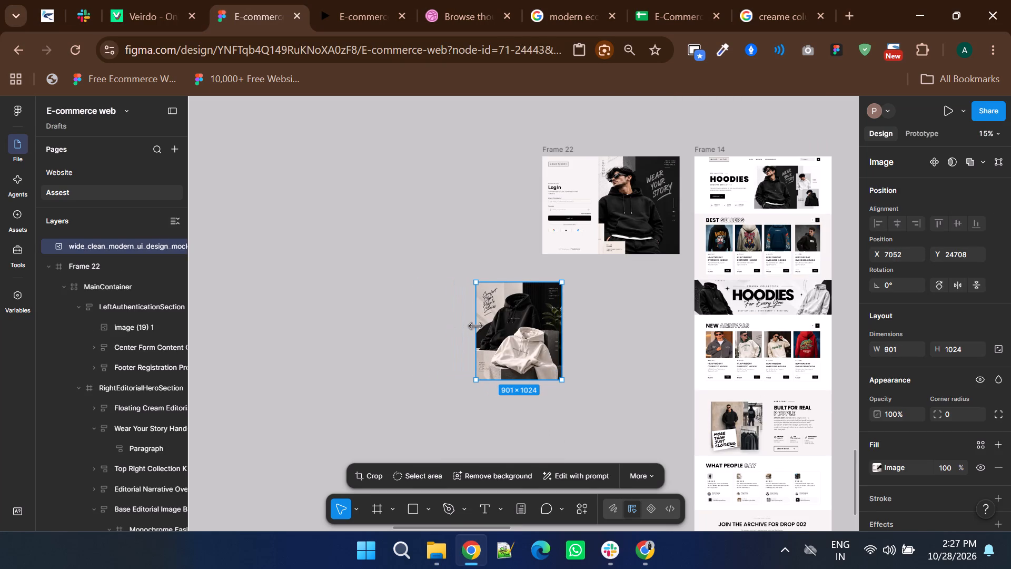
pyautogui.click(413, 344)
# Set the width of RightEditorialHeroSection in Frame 22 to 850.
pyautogui.keyDown('shift'); pyautogui.scroll(-1, 413, 344); pyautogui.keyUp('shift')
pyautogui.doubleClick(580, 208)
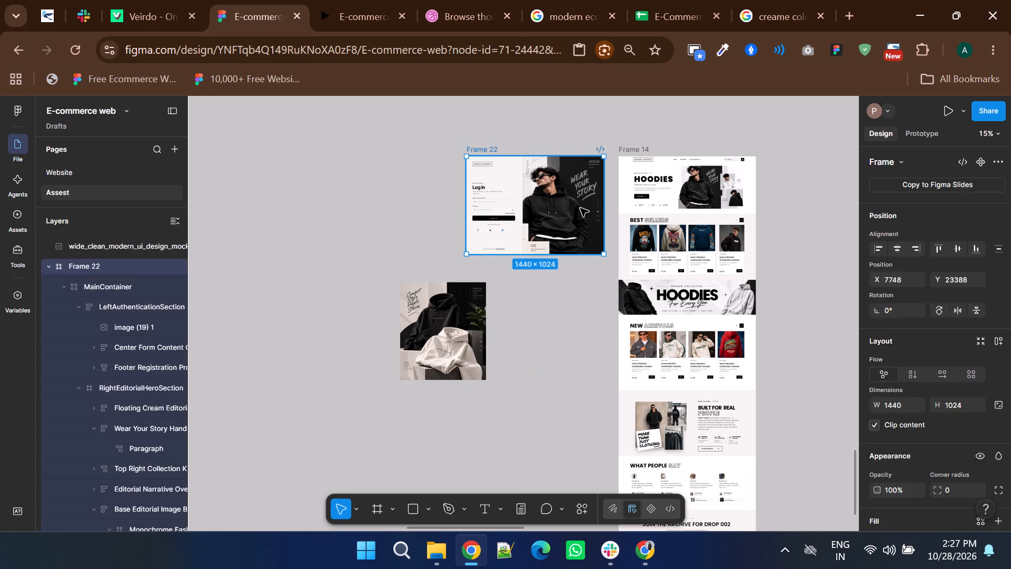
pyautogui.click(444, 322)
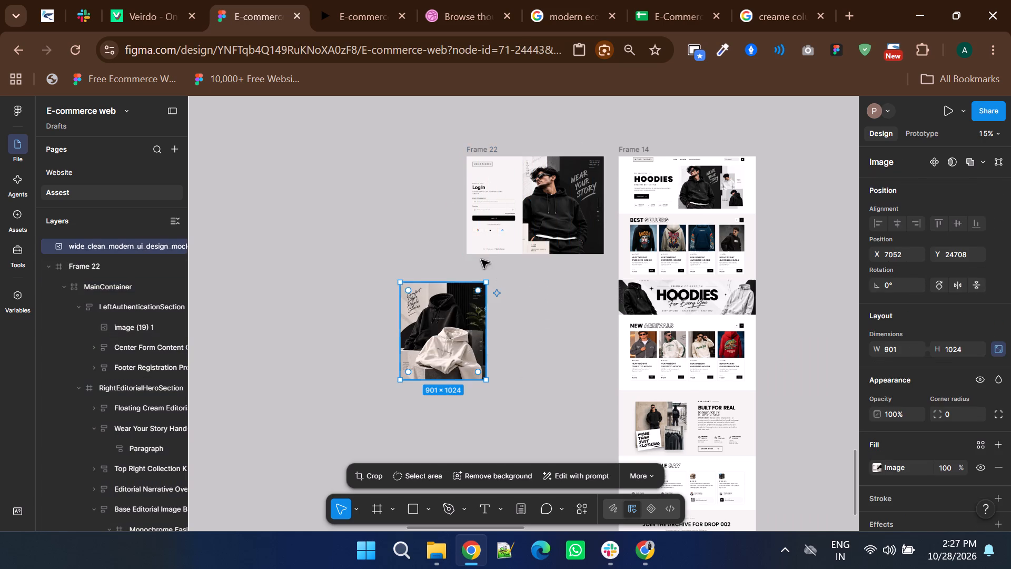
pyautogui.click(603, 158)
pyautogui.doubleClick(549, 191)
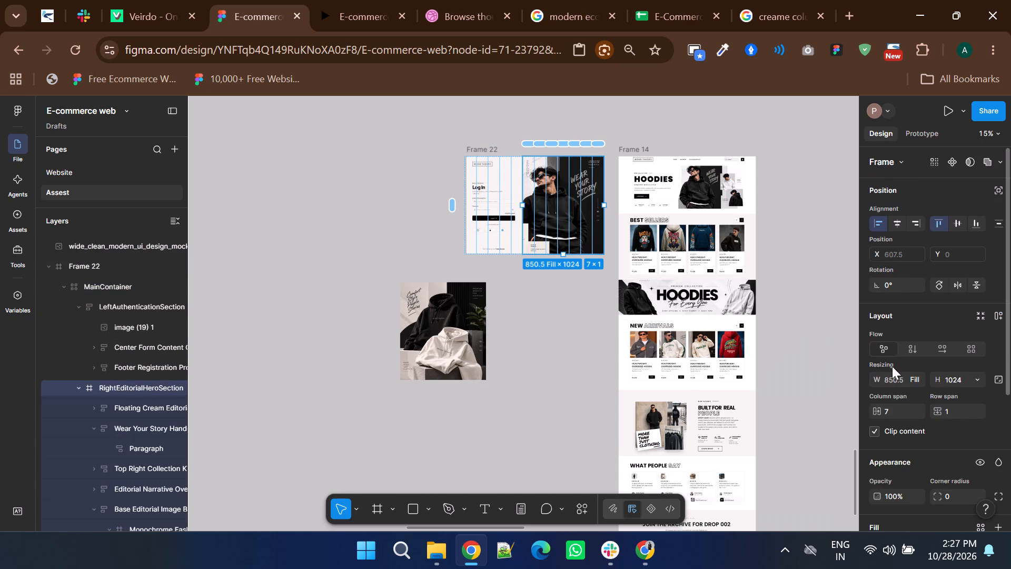
pyautogui.click(902, 376)
pyautogui.click(902, 384)
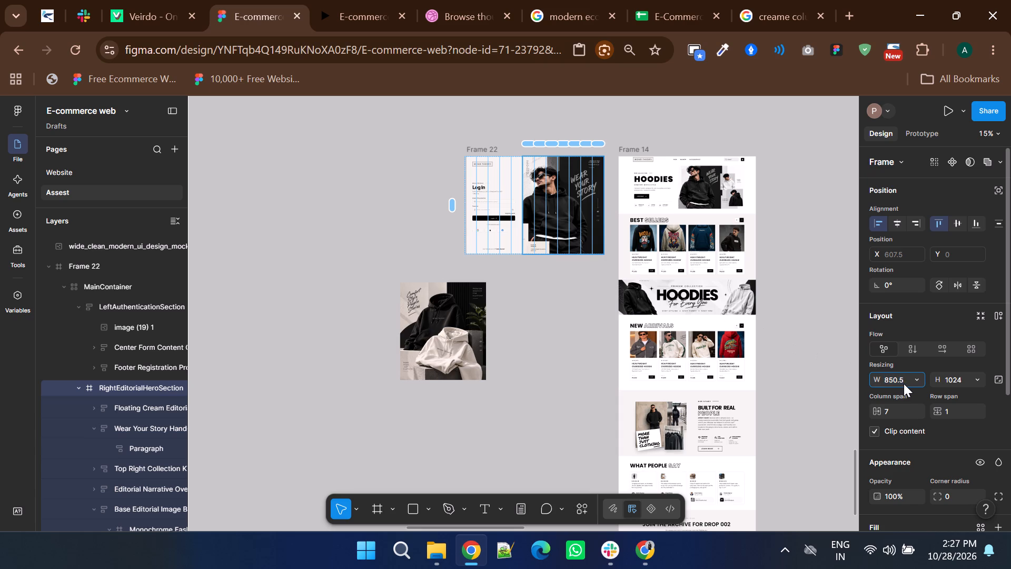
pyautogui.press('BackSpace')
pyautogui.press('BackSpace')
pyautogui.click(556, 306)
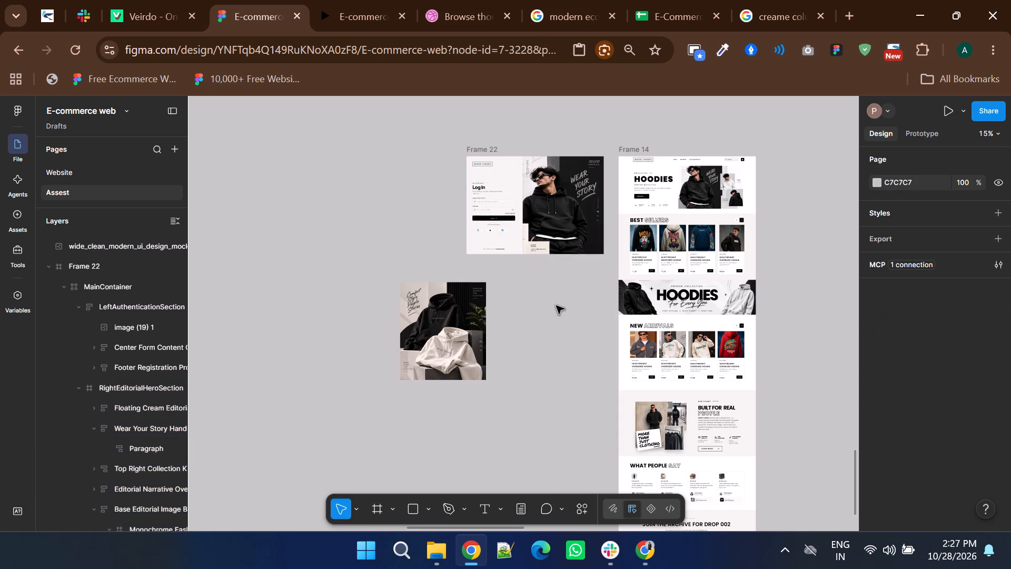
pyautogui.doubleClick(567, 225)
pyautogui.doubleClick(567, 225)
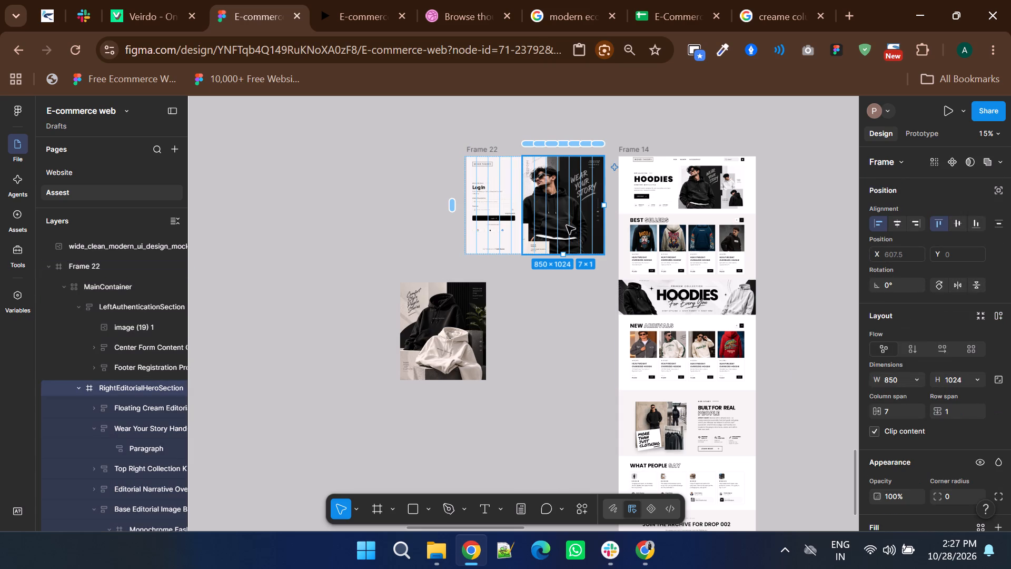
# Scale the cropped two-hoodie image proportionally to a width of 850.
pyautogui.click(442, 305)
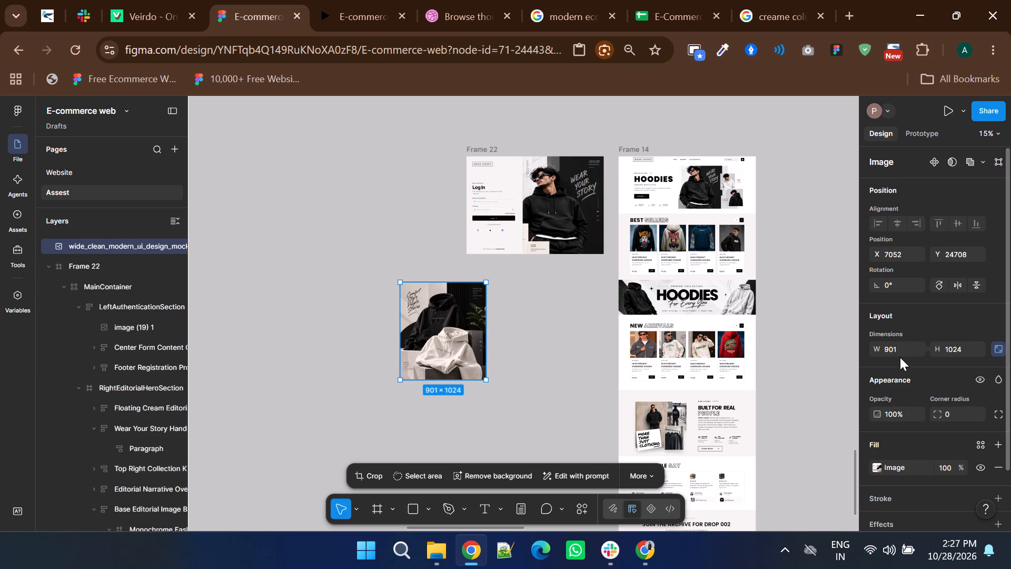
pyautogui.click(899, 348)
pyautogui.press('Down')
pyautogui.press('Down')
pyautogui.press('Down')
pyautogui.press('Down')
pyautogui.press('Down')
pyautogui.press('Down')
pyautogui.press('Down')
pyautogui.press('Down')
pyautogui.press('Down')
pyautogui.press('Down')
pyautogui.press('Down')
pyautogui.press('Down')
pyautogui.press('Down')
pyautogui.press('Down')
pyautogui.press('Down')
pyautogui.press('Down')
pyautogui.press('Down')
pyautogui.press('Down')
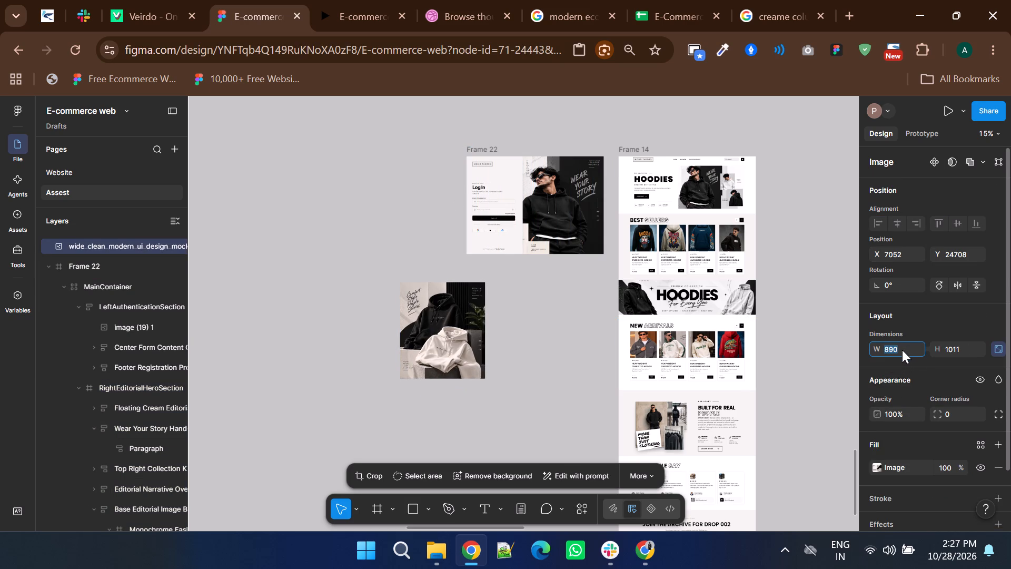
pyautogui.press('Down')
pyautogui.press('Down')
pyautogui.press('Down')
pyautogui.press('Down')
pyautogui.press('Down')
pyautogui.press('Down')
pyautogui.press('Down')
pyautogui.press('Down')
pyautogui.press('Down')
pyautogui.press('Down')
pyautogui.press('Down')
pyautogui.press('Down')
pyautogui.press('Down')
pyautogui.press('Down')
pyautogui.press('Down')
pyautogui.press('Down')
pyautogui.press('Down')
pyautogui.press('Down')
pyautogui.press('Down')
pyautogui.press('Down')
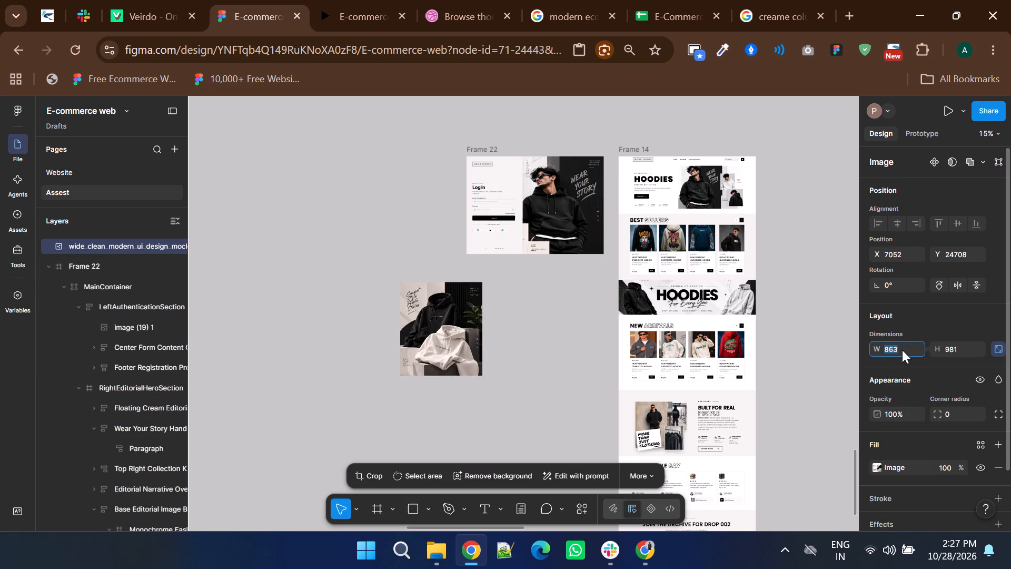
pyautogui.press('Up')
pyautogui.press('Up')
pyautogui.press('Up')
pyautogui.press('Up')
pyautogui.press('Up')
pyautogui.press('Up')
pyautogui.press('Up')
pyautogui.press('Up')
pyautogui.press('Up')
pyautogui.press('Up')
pyautogui.press('Up')
pyautogui.press('Up')
pyautogui.press('Up')
pyautogui.press('Up')
pyautogui.press('Up')
pyautogui.press('Up')
pyautogui.press('Up')
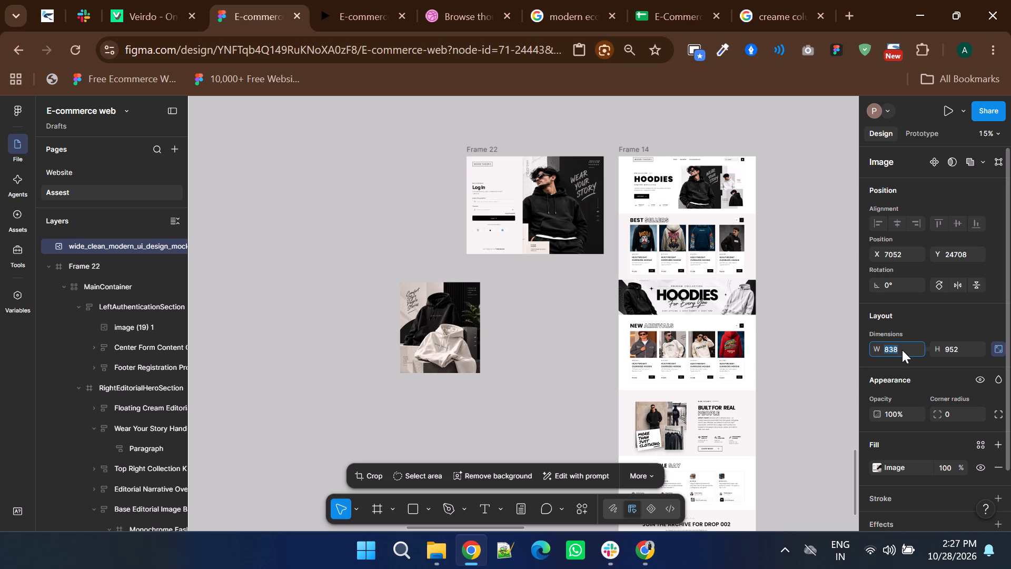
pyautogui.press('Up')
pyautogui.press('Up')
pyautogui.press('Up')
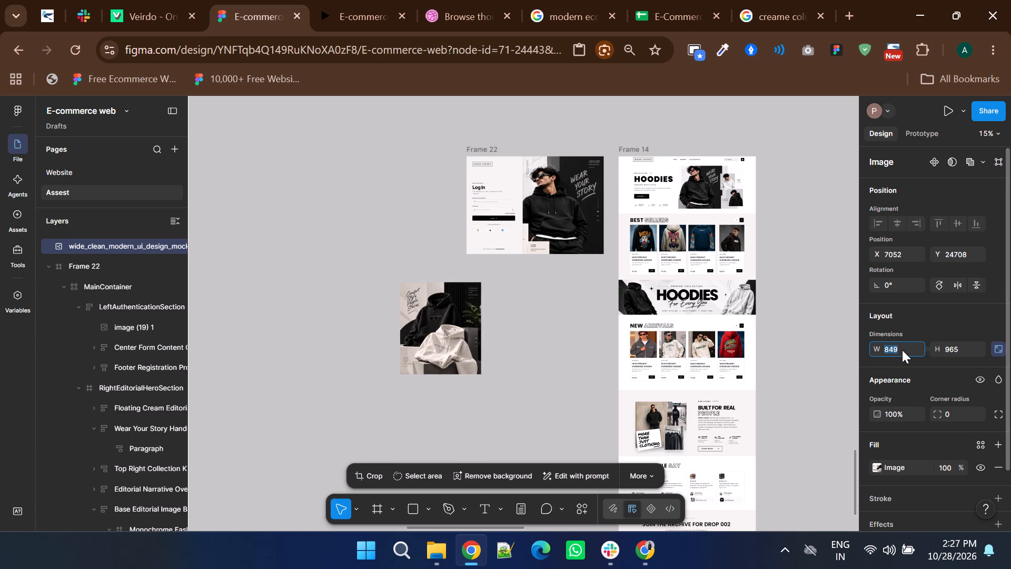
pyautogui.press('Up')
# Unlock the two-hoodie image's aspect ratio and increase its height while keeping the width at 850.
pyautogui.click(1002, 343)
pyautogui.click(973, 345)
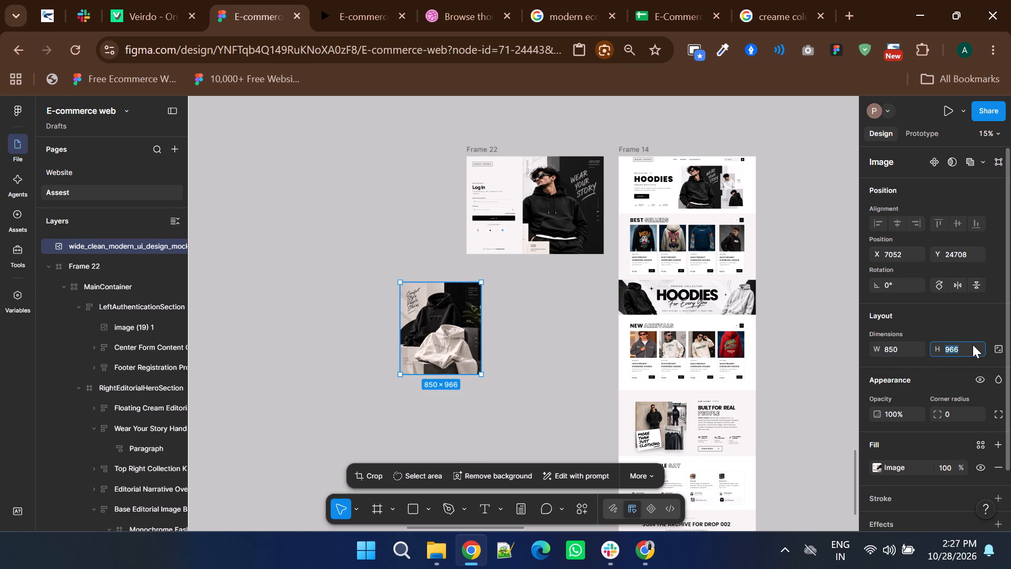
pyautogui.press('Up')
pyautogui.press('Up')
pyautogui.press('Up')
pyautogui.press('Up')
pyautogui.press('Up')
pyautogui.press('Up')
pyautogui.press('Up')
pyautogui.press('Up')
pyautogui.press('Up')
pyautogui.press('Up')
pyautogui.press('Up')
pyautogui.press('Up')
pyautogui.press('Up')
pyautogui.press('Up')
pyautogui.press('Up')
pyautogui.press('Up')
pyautogui.press('Up')
pyautogui.press('Up')
pyautogui.press('Up')
pyautogui.press('Up')
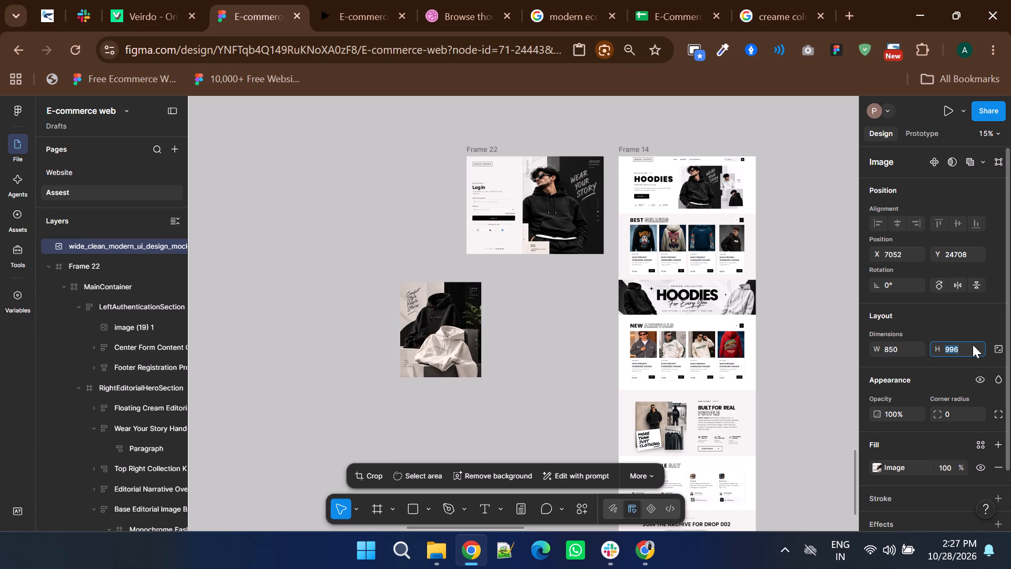
# Set the standalone two-hoodie image's height to 1024.
pyautogui.press('Down')
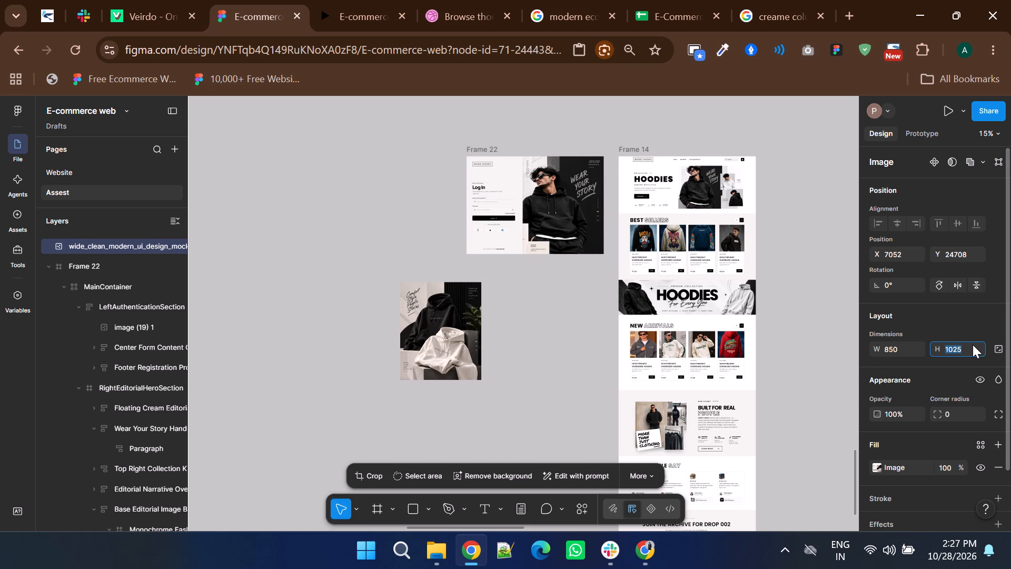
# Copy the resized two-hoodie image and paste it to replace RightEditorialHeroSection in Frame 22.
pyautogui.rightClick(446, 330)
pyautogui.click(527, 149)
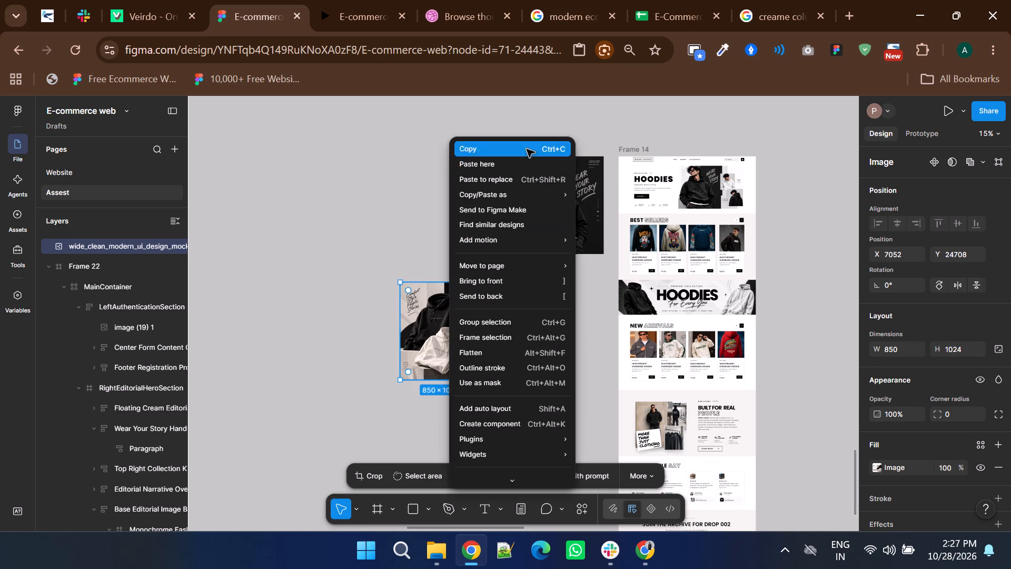
pyautogui.doubleClick(553, 206)
pyautogui.doubleClick(553, 206)
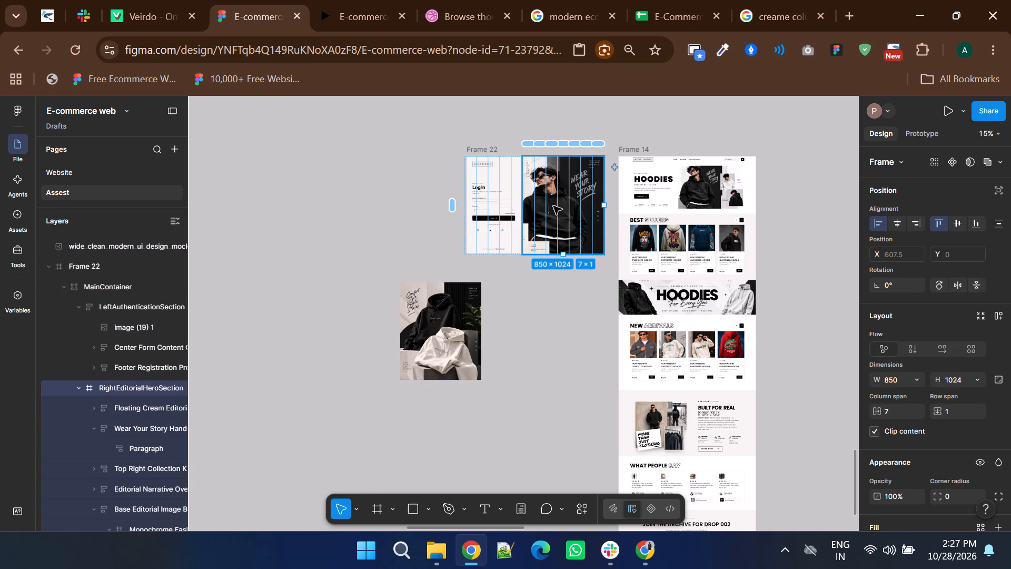
pyautogui.rightClick(553, 206)
pyautogui.click(583, 183)
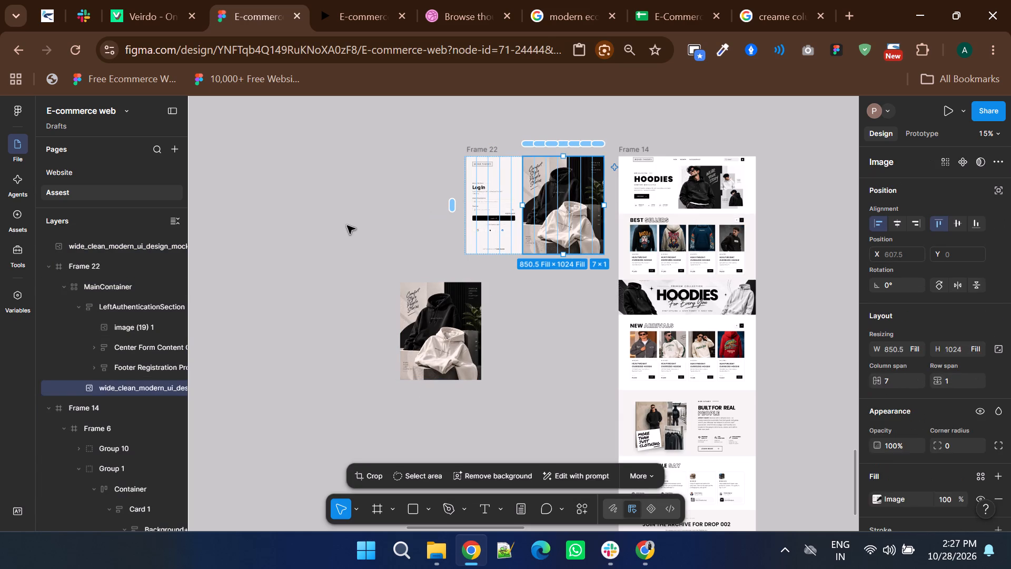
pyautogui.click(347, 225)
# Increase the gap between the Google, Apple and Facebook buttons in the login form's social row to 51.
pyautogui.keyDown('ctrl'); pyautogui.scroll(2, 477, 218); pyautogui.keyUp('ctrl')
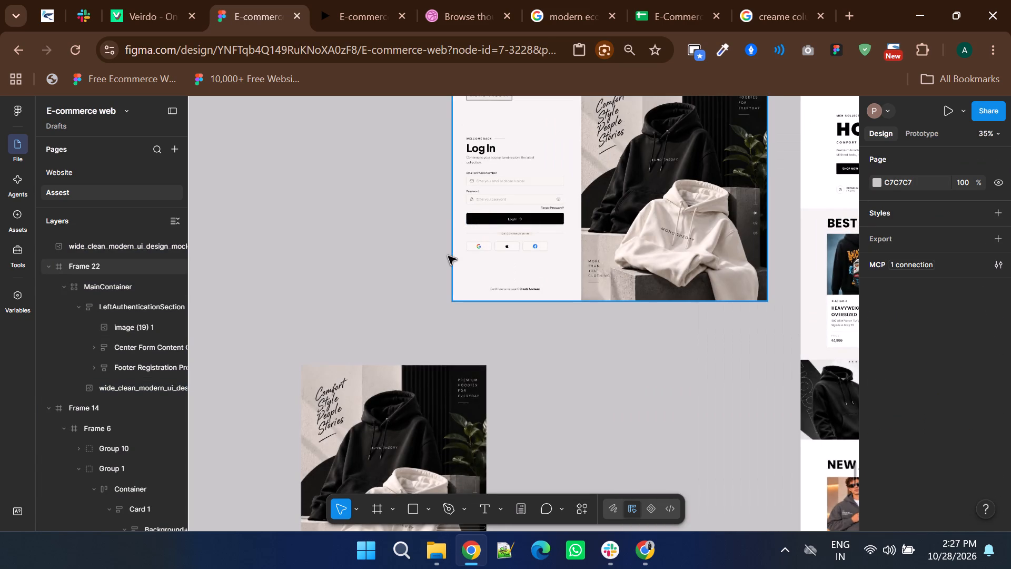
pyautogui.scroll(1, 461, 260)
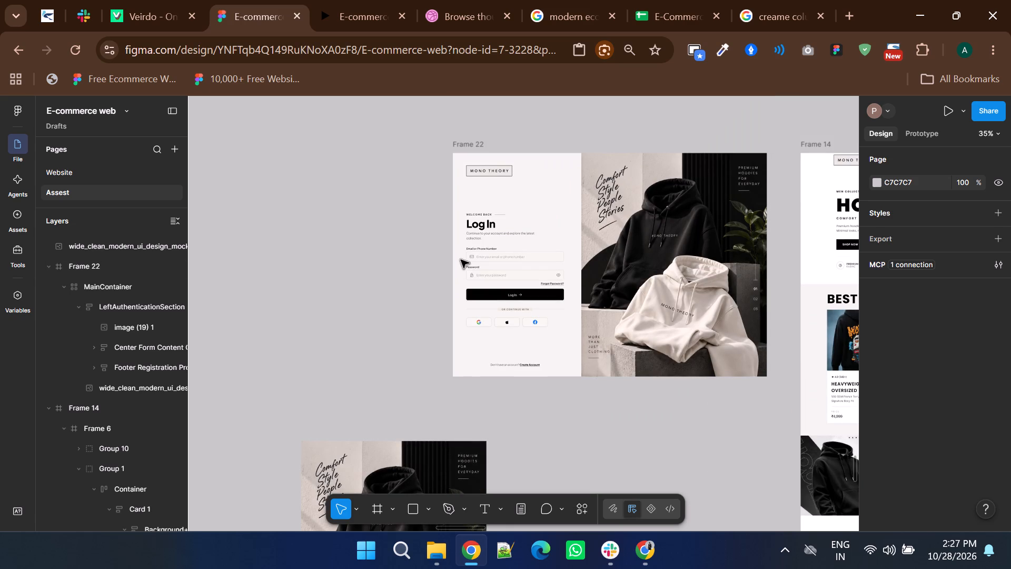
pyautogui.keyDown('ctrl'); pyautogui.scroll(3, 587, 315); pyautogui.keyUp('ctrl')
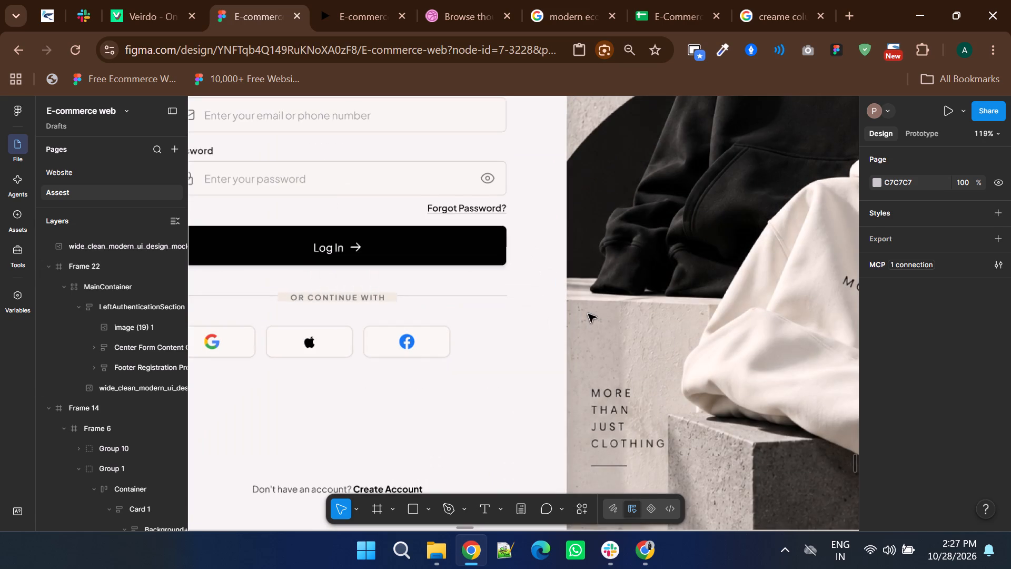
pyautogui.doubleClick(444, 335)
pyautogui.doubleClick(429, 345)
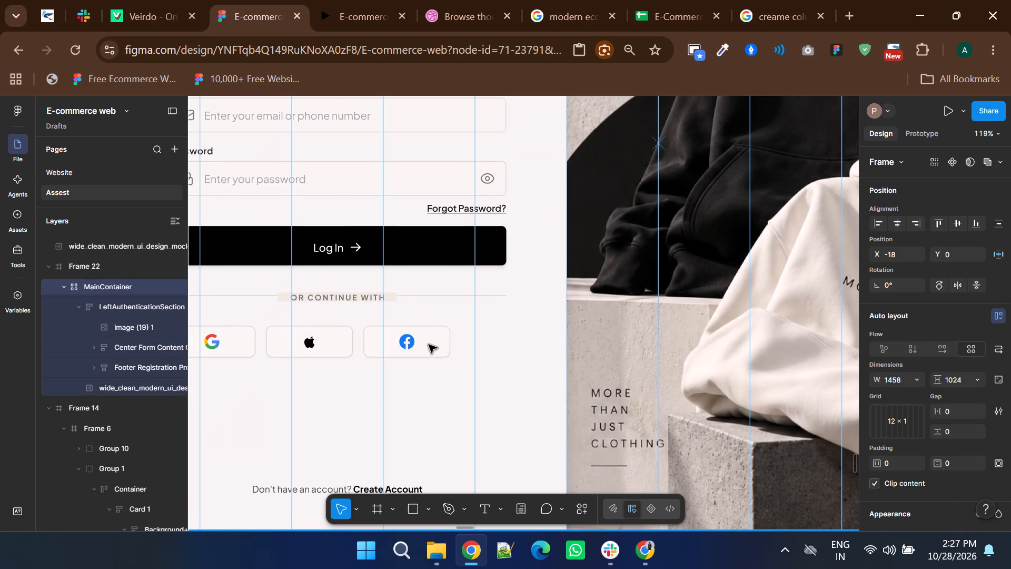
pyautogui.doubleClick(429, 345)
pyautogui.doubleClick(429, 345)
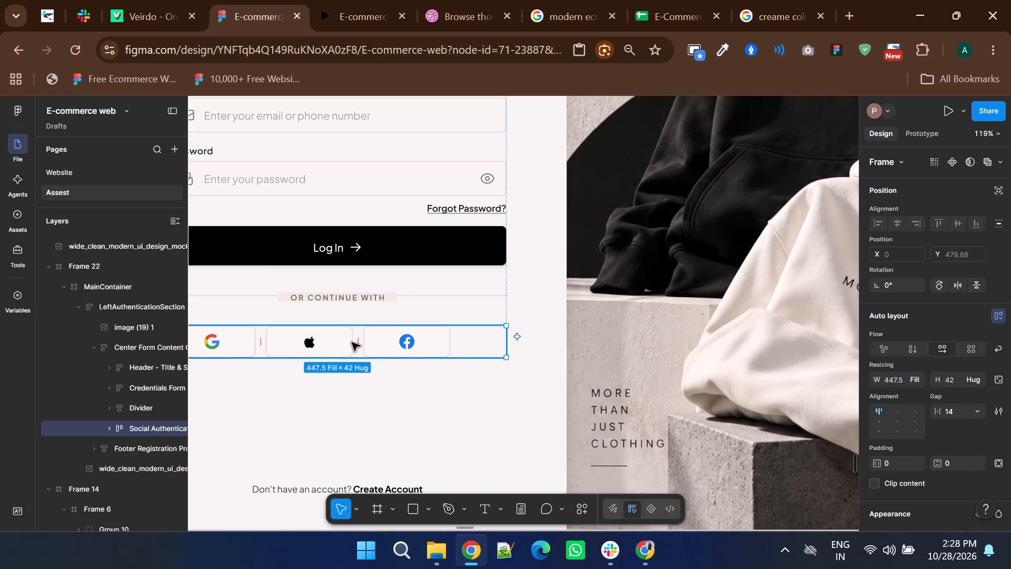
pyautogui.moveTo(358, 342); pyautogui.dragTo(389, 338)
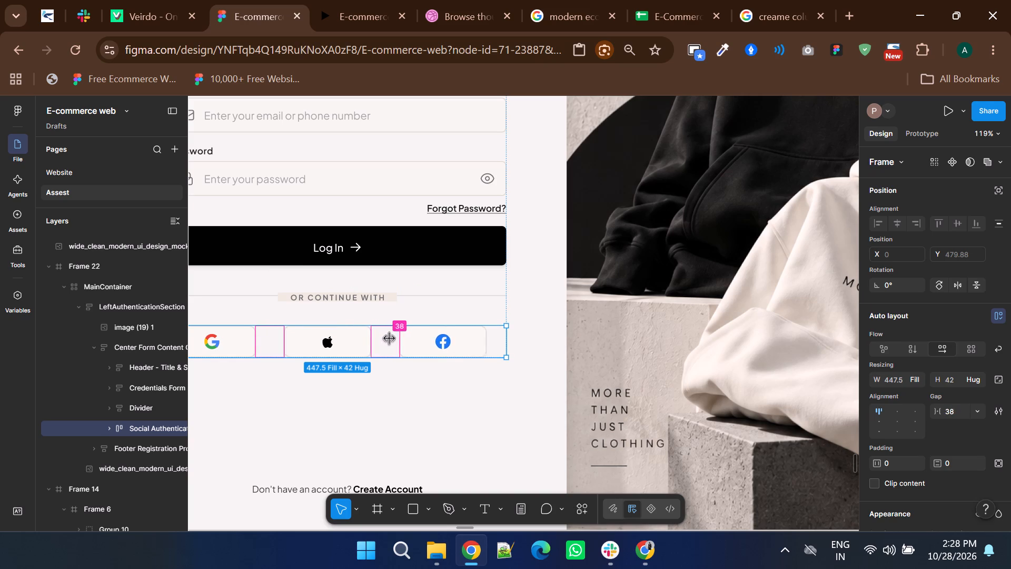
pyautogui.moveTo(389, 338); pyautogui.dragTo(401, 335)
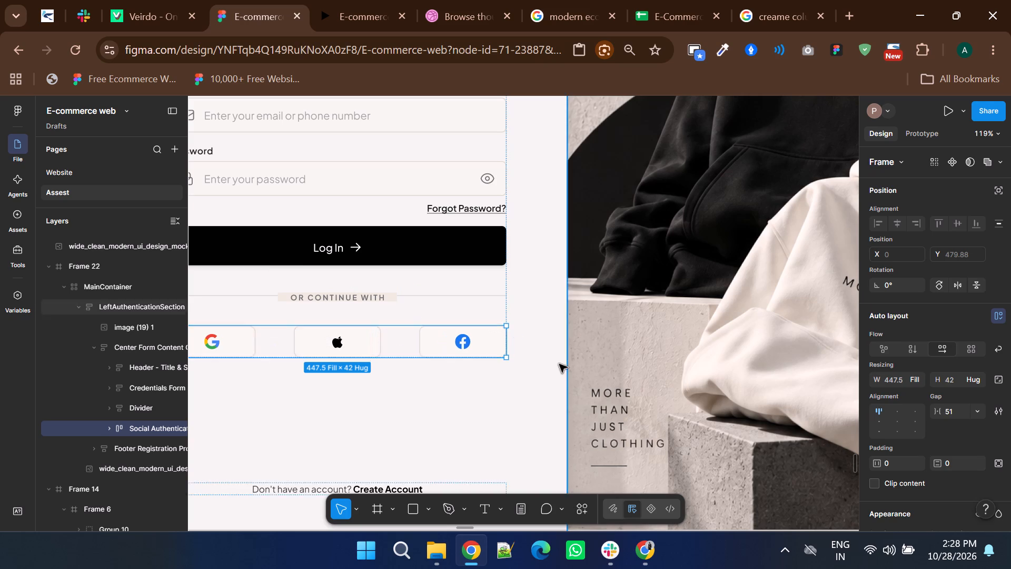
pyautogui.keyDown('ctrl'); pyautogui.scroll(-3, 559, 364); pyautogui.keyUp('ctrl')
pyautogui.click(389, 353)
# Delete the leftover standalone two-hoodie image below Frame 22.
pyautogui.keyDown('ctrl'); pyautogui.scroll(-1, 370, 324); pyautogui.keyUp('ctrl')
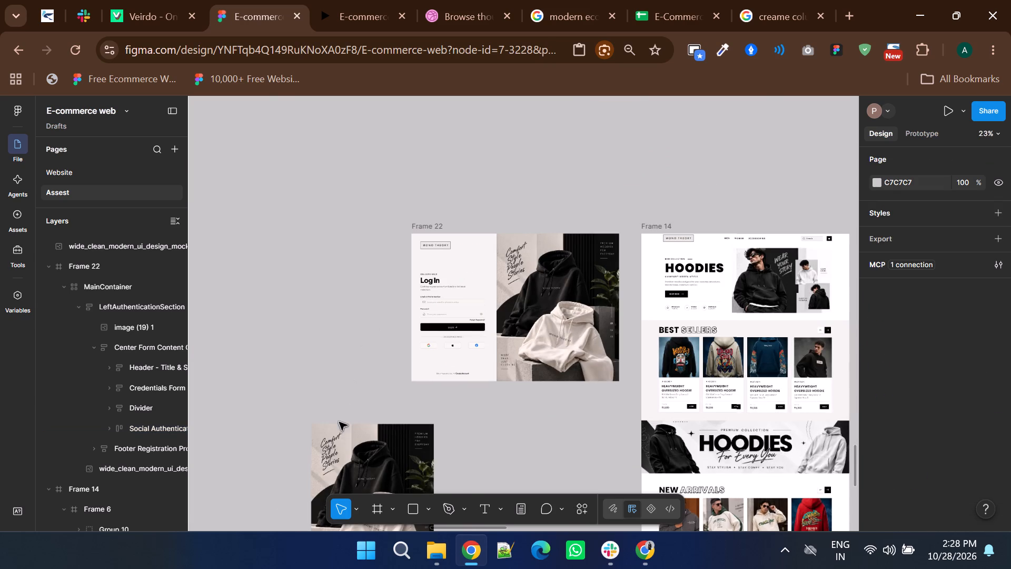
pyautogui.click(341, 434)
pyautogui.press('Delete')
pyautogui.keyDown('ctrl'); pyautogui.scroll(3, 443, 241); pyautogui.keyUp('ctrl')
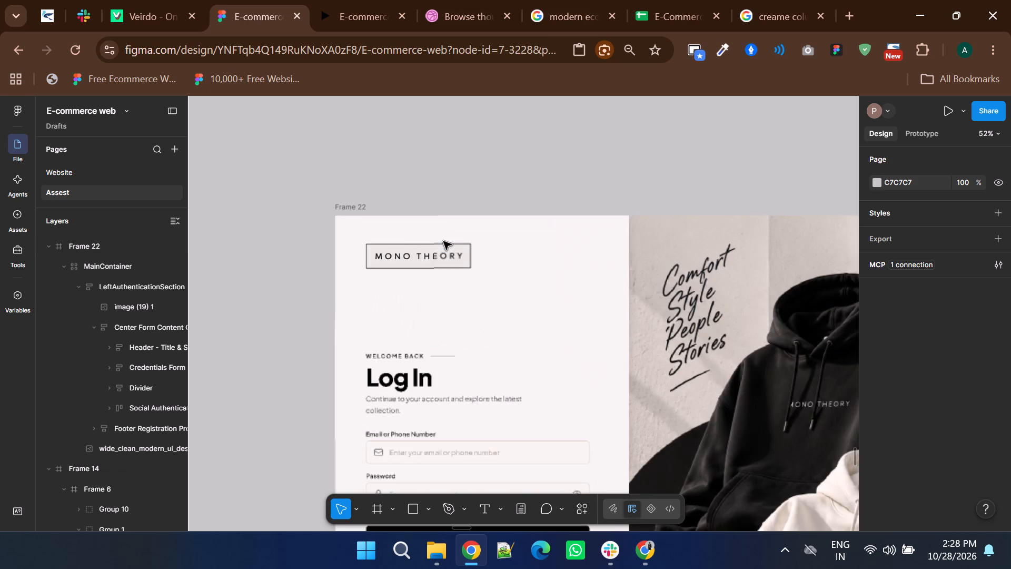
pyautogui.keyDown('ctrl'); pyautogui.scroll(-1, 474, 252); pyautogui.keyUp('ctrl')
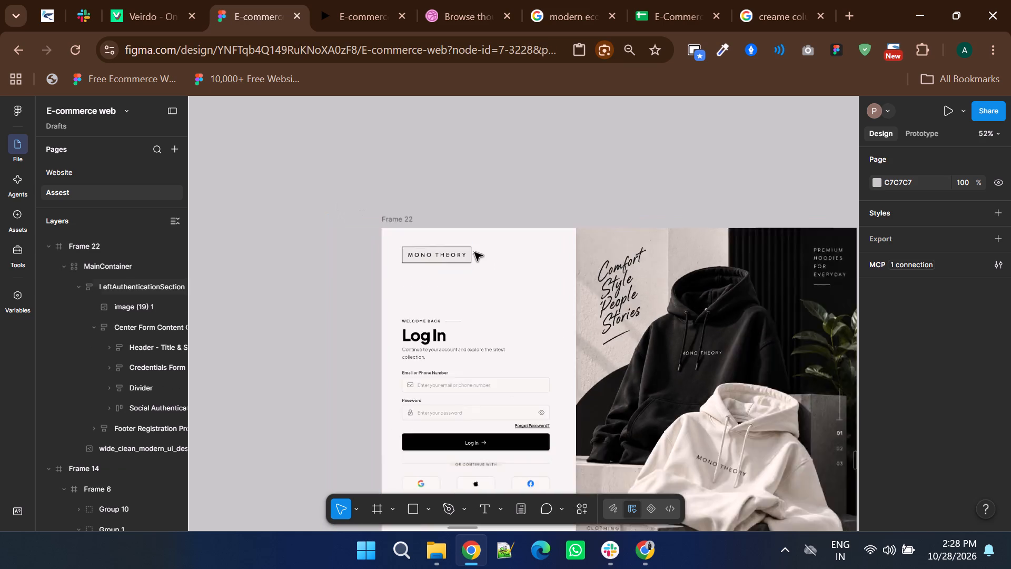
# Match LeftAuthenticationSection's fill to Frame 14's Best Sellers background by sampling that section's colour.
pyautogui.keyDown('ctrl'); pyautogui.scroll(-1, 474, 252); pyautogui.keyUp('ctrl')
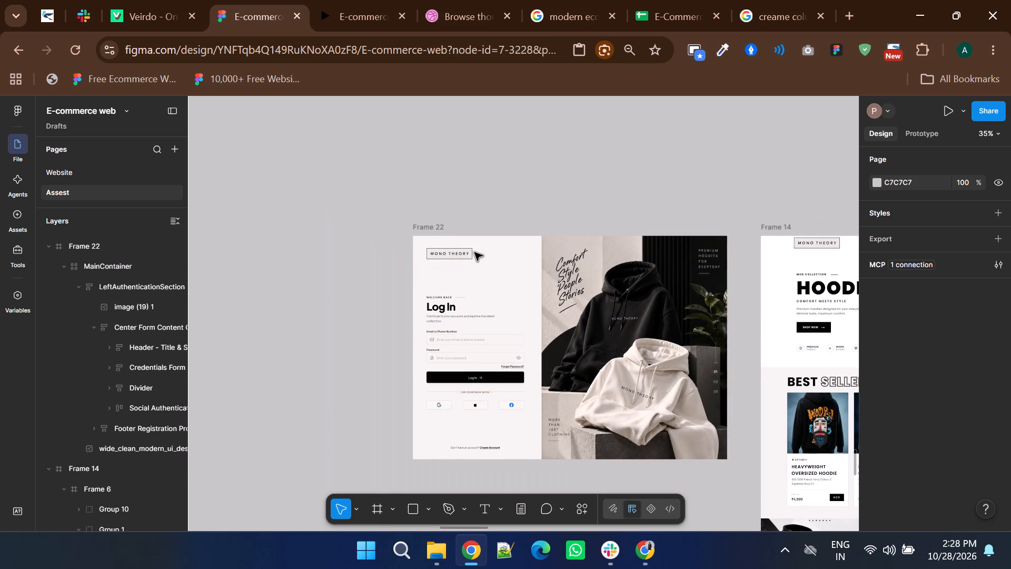
pyautogui.keyDown('ctrl'); pyautogui.click(513, 279); pyautogui.keyUp('ctrl')
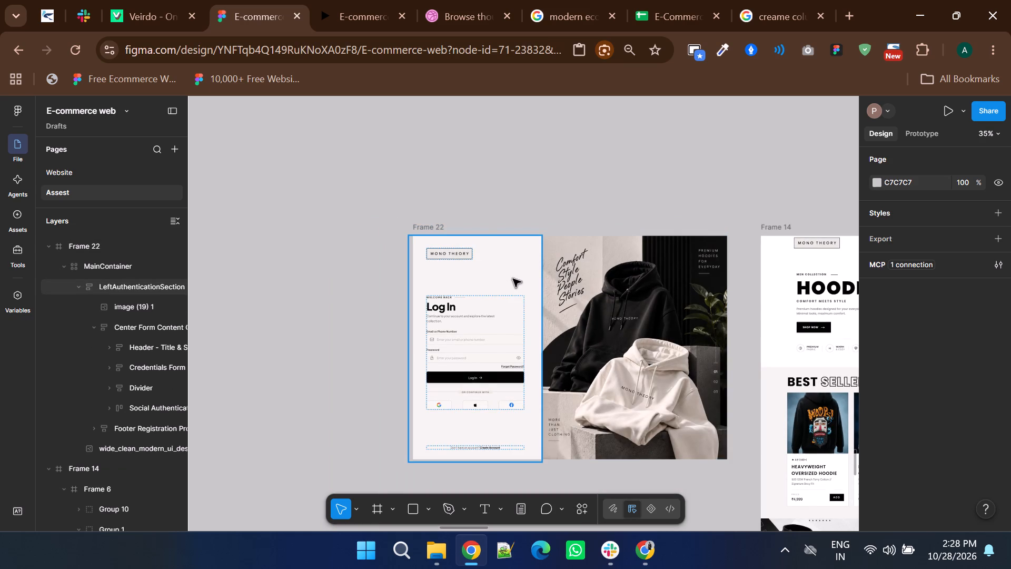
pyautogui.scroll(-1, 1002, 395)
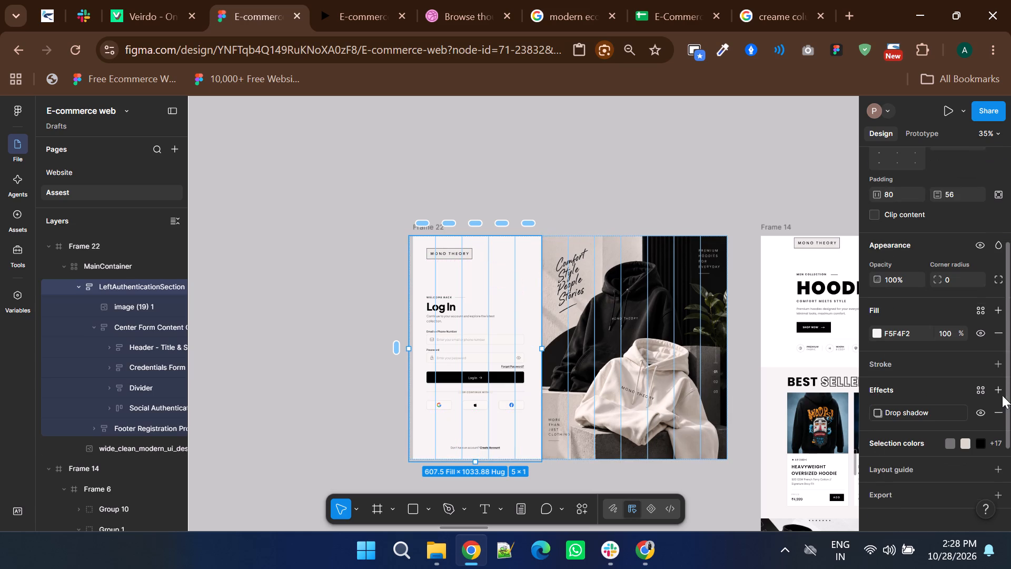
pyautogui.click(641, 209)
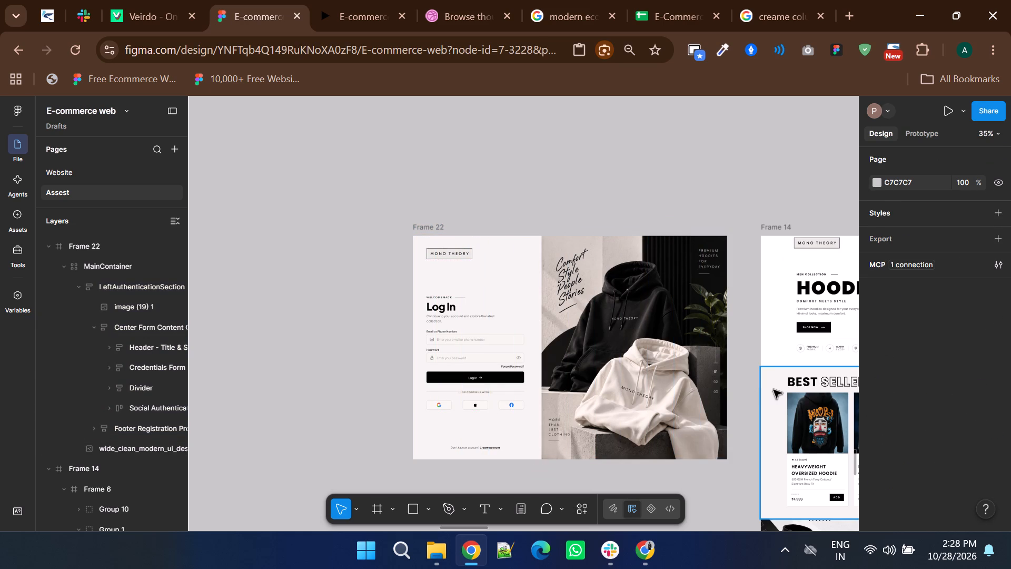
pyautogui.keyDown('ctrl'); pyautogui.click(774, 390); pyautogui.keyUp('ctrl')
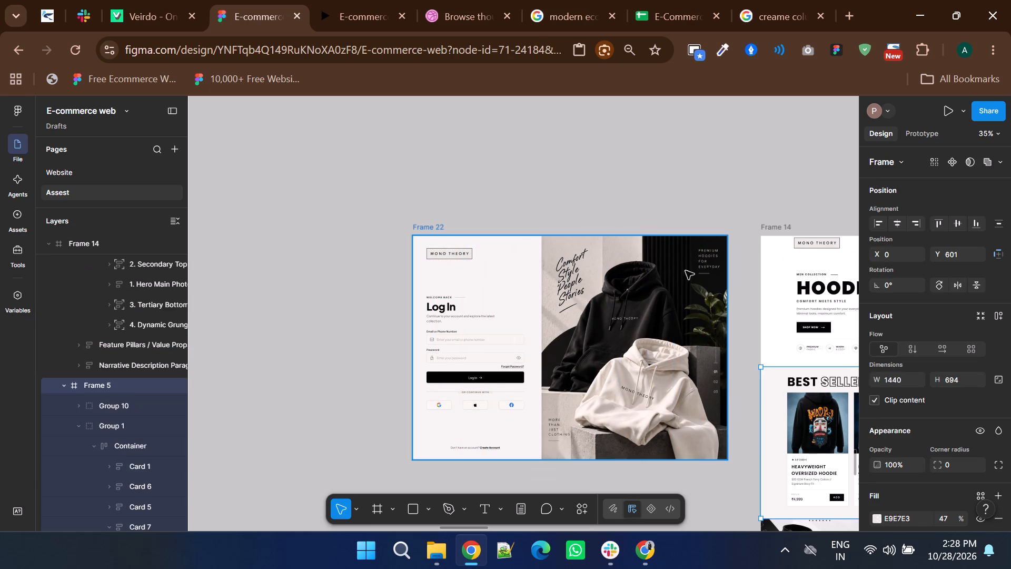
pyautogui.click(633, 194)
pyautogui.keyDown('ctrl'); pyautogui.click(515, 292); pyautogui.keyUp('ctrl')
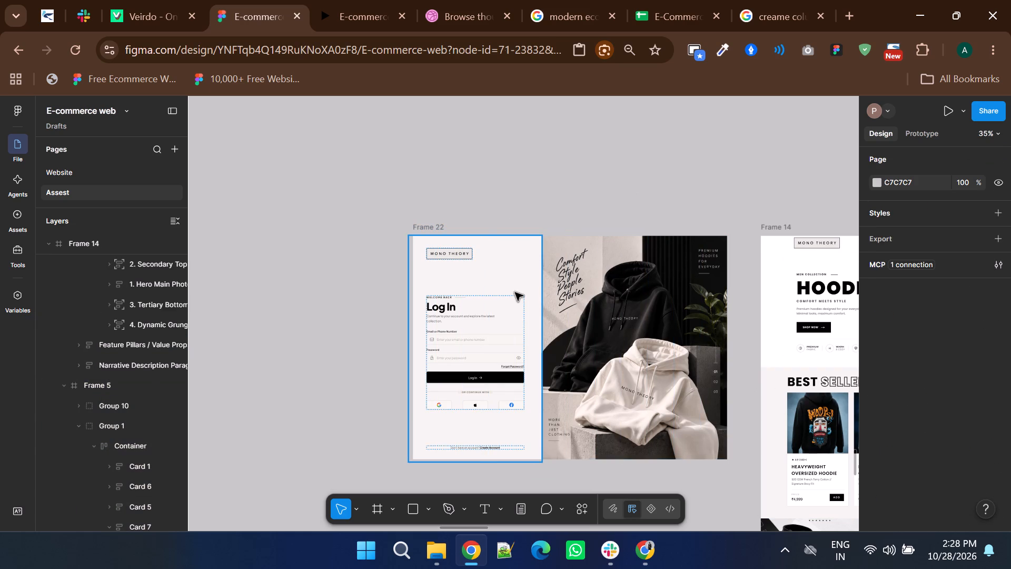
pyautogui.keyDown('shift'); pyautogui.scroll(-2, 601, 366); pyautogui.keyUp('shift')
pyautogui.scroll(-1, 897, 409)
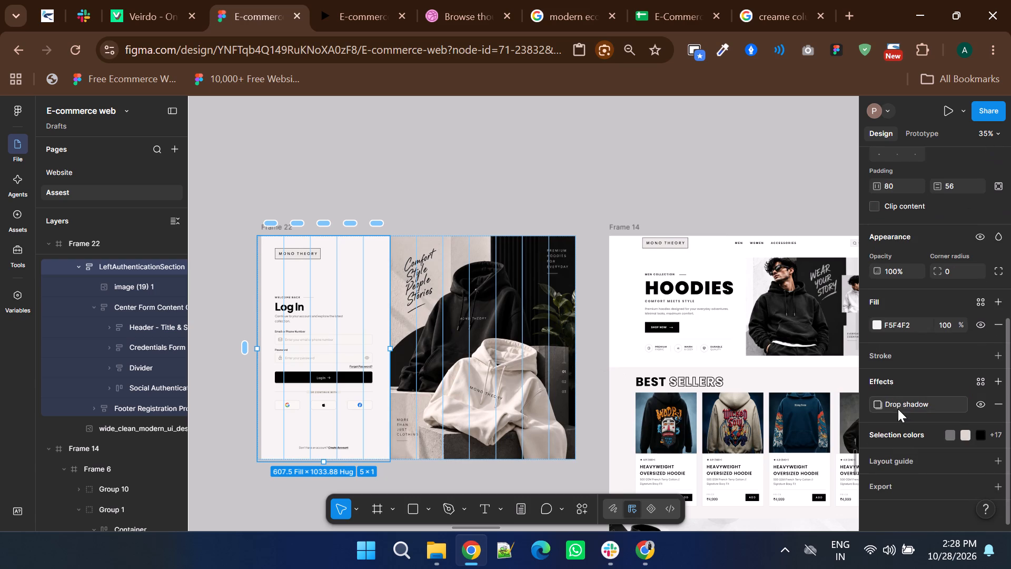
pyautogui.click(880, 323)
pyautogui.scroll(-1, 734, 428)
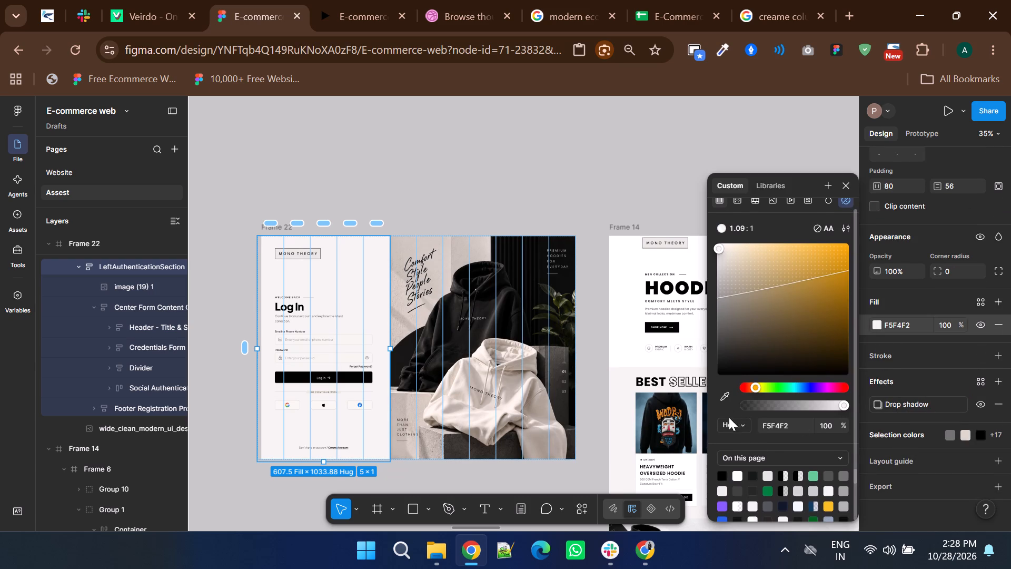
pyautogui.click(720, 400)
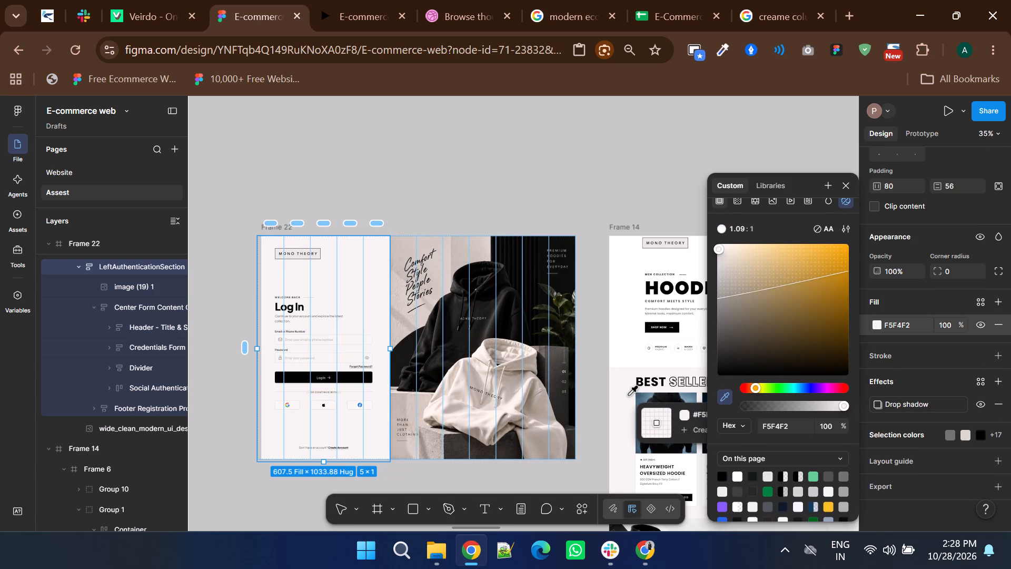
pyautogui.click(629, 395)
pyautogui.doubleClick(592, 197)
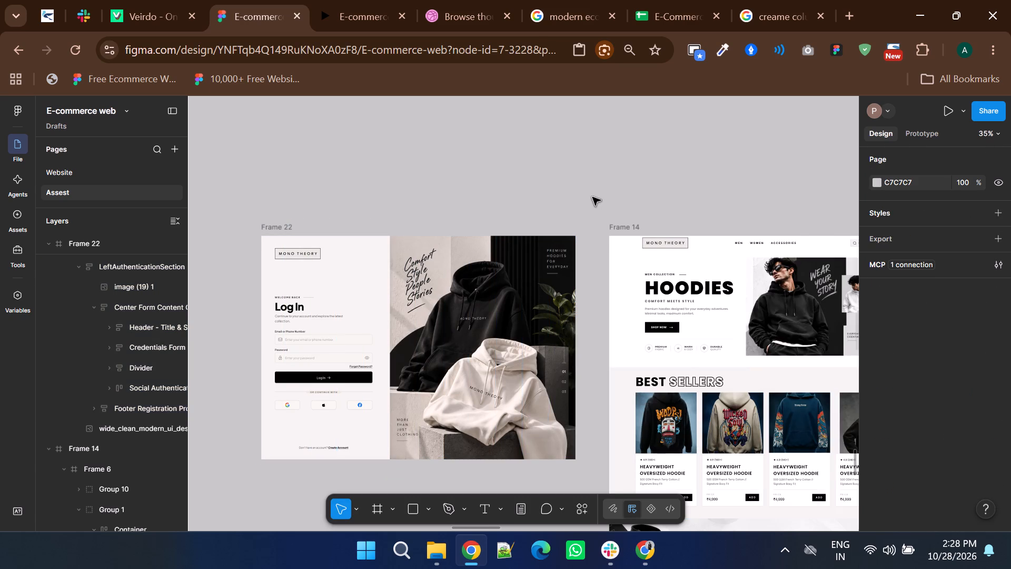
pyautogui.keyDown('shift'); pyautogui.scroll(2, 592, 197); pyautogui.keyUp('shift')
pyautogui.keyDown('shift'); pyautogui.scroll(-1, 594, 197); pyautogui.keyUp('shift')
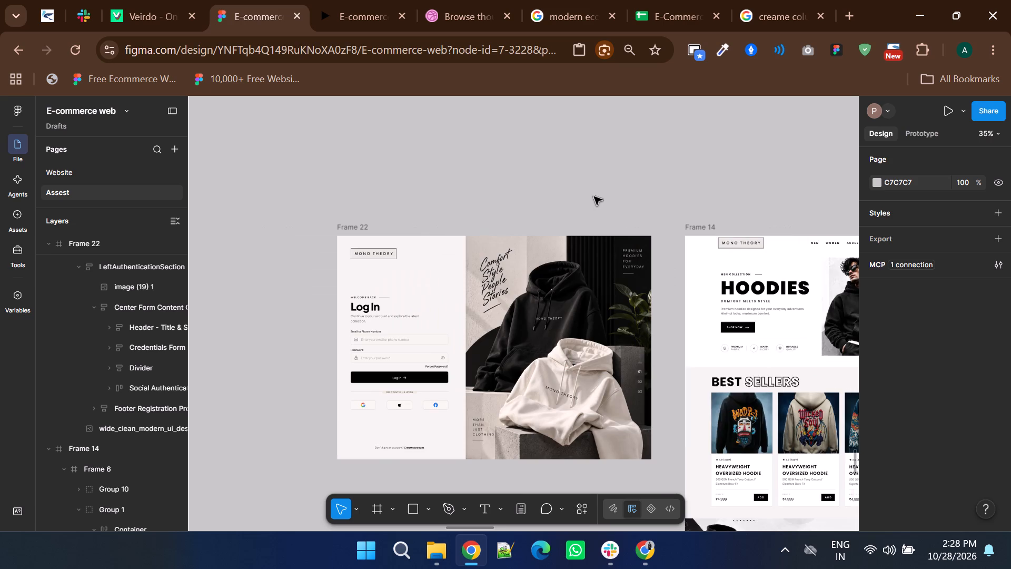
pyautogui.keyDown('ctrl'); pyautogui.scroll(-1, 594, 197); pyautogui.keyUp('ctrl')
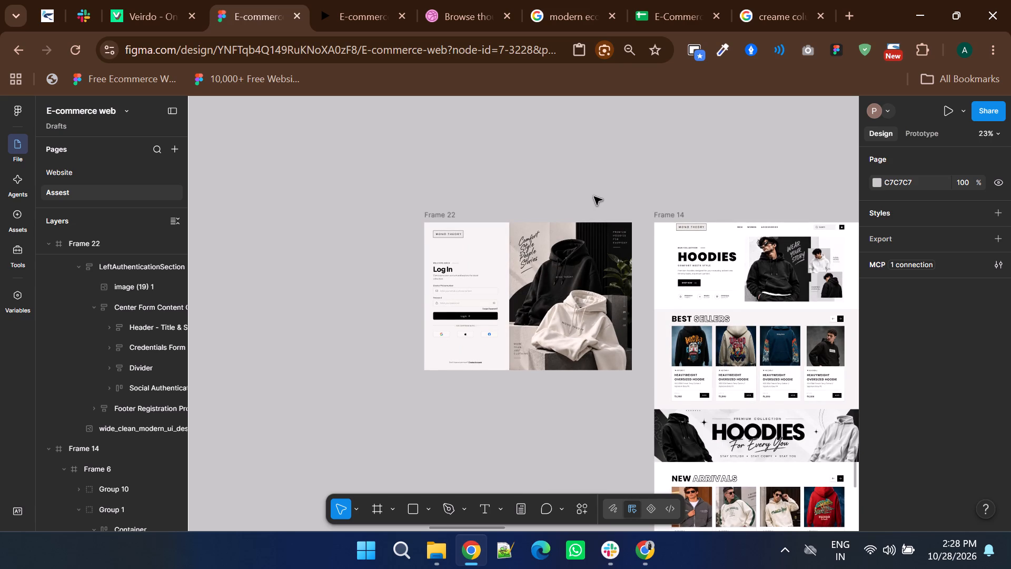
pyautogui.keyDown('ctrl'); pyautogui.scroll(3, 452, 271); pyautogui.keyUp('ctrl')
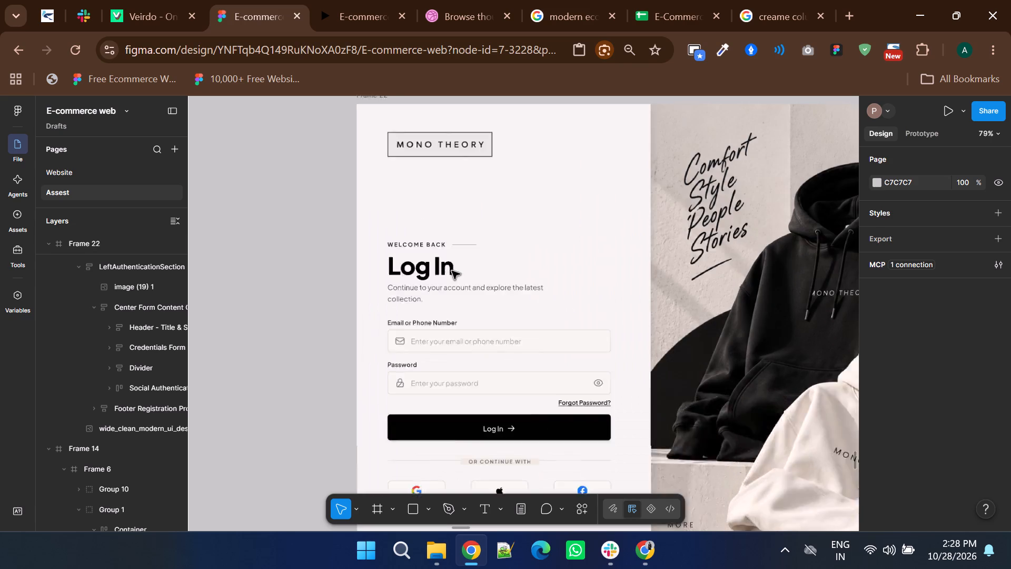
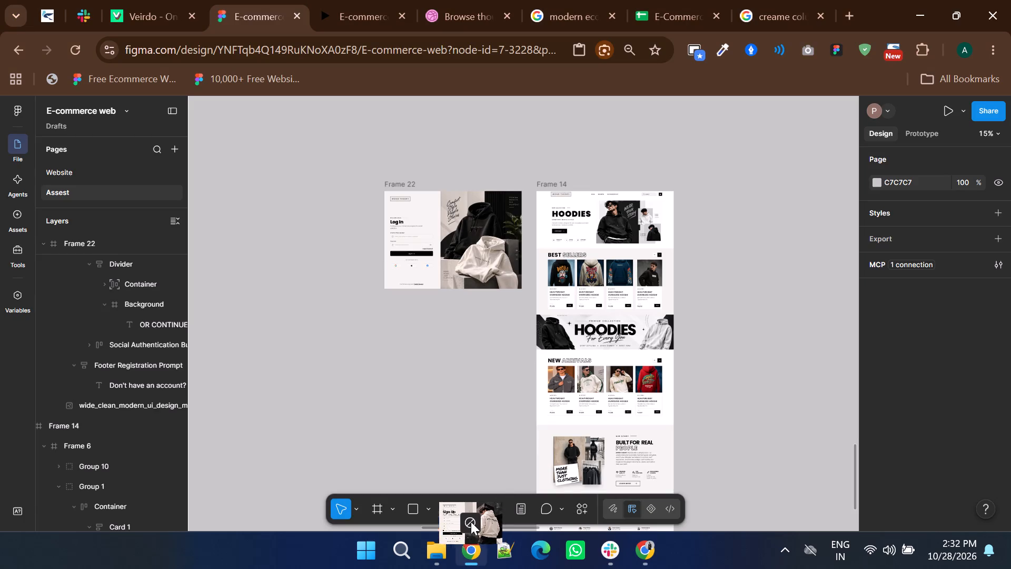
pyautogui.moveTo(471, 522); pyautogui.dragTo(461, 413)
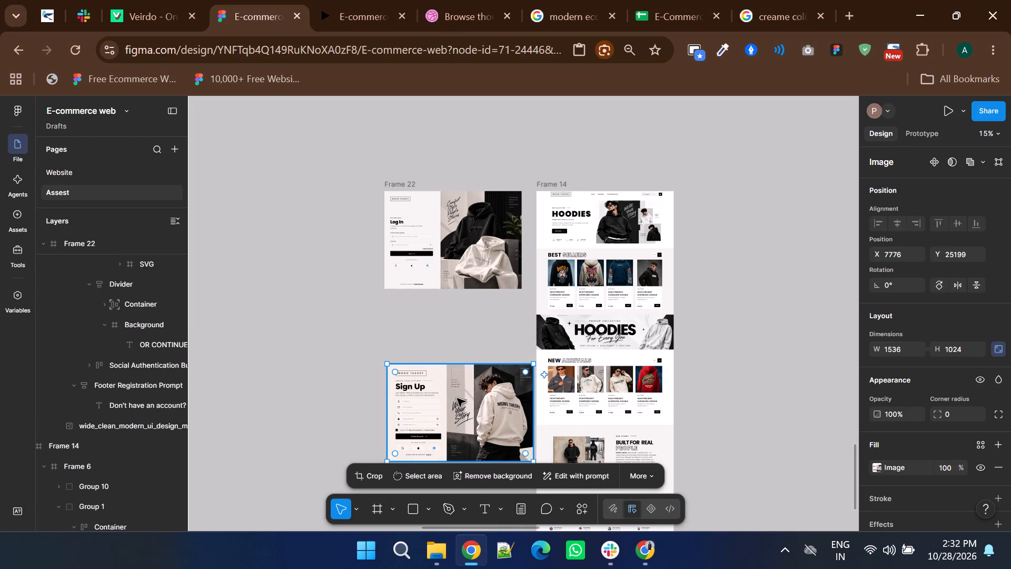
pyautogui.keyDown('shift'); pyautogui.scroll(3, 457, 398); pyautogui.keyUp('shift')
pyautogui.moveTo(696, 414); pyautogui.dragTo(500, 182)
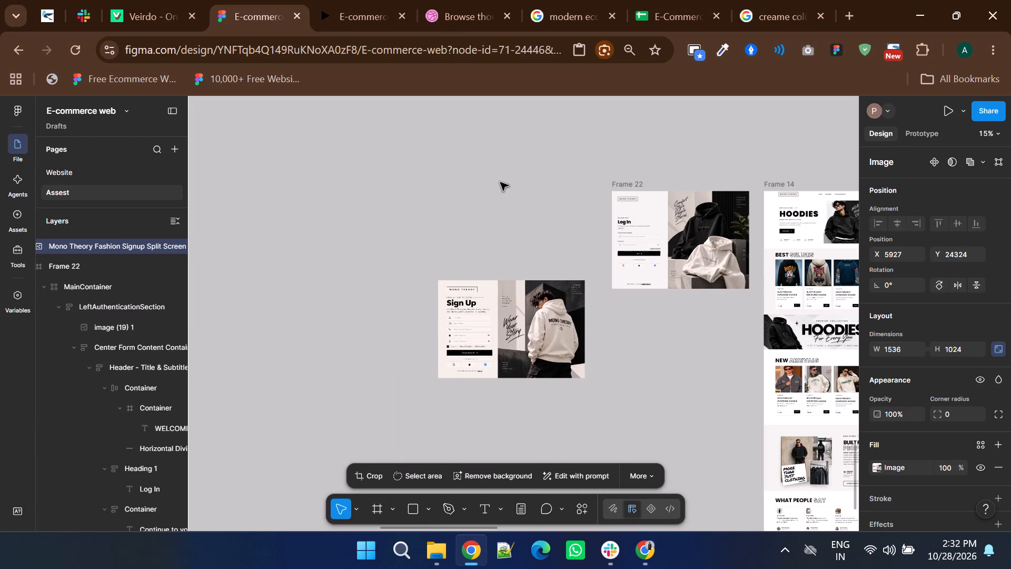
pyautogui.moveTo(500, 182); pyautogui.dragTo(522, 145)
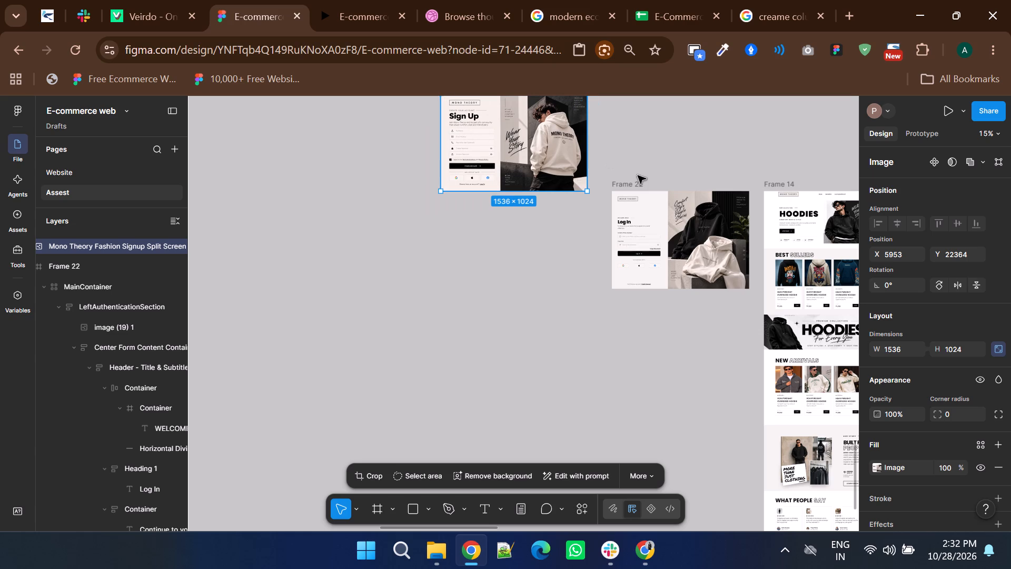
# Move Frame 22 away from Frame 14 to just below the Sign Up image, at about X 5090, Y 23613.
pyautogui.moveTo(635, 182); pyautogui.dragTo(401, 203)
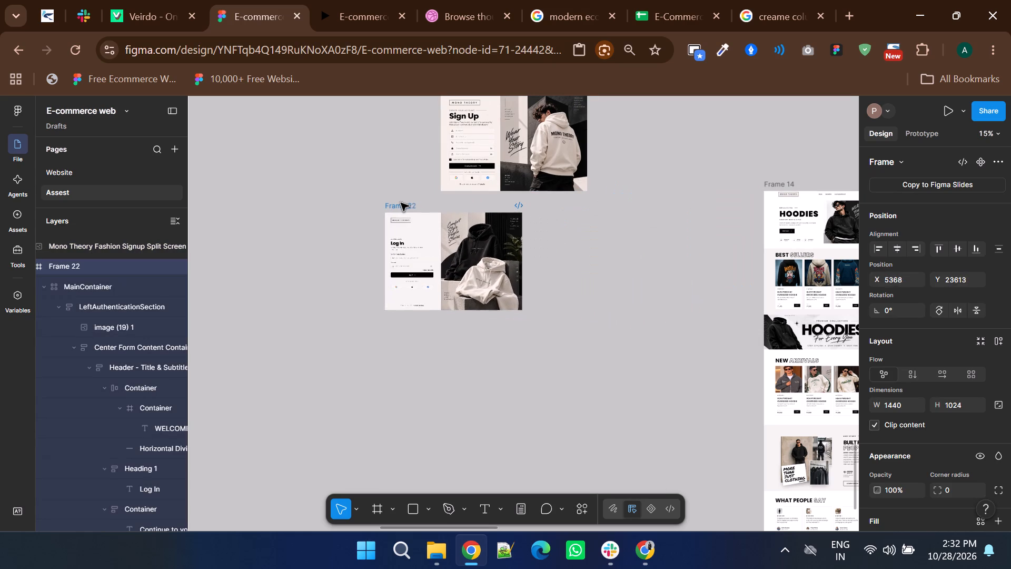
pyautogui.moveTo(401, 203); pyautogui.dragTo(381, 203)
# Duplicate Frame 22 and place the copy directly to its right.
pyautogui.moveTo(381, 203); pyautogui.dragTo(526, 211)
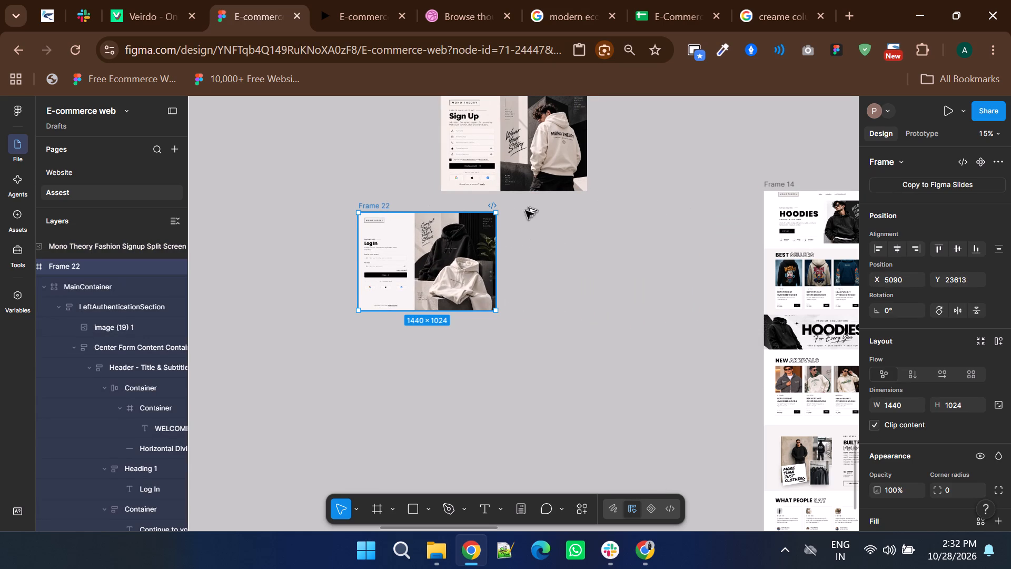
pyautogui.moveTo(526, 211); pyautogui.dragTo(529, 205)
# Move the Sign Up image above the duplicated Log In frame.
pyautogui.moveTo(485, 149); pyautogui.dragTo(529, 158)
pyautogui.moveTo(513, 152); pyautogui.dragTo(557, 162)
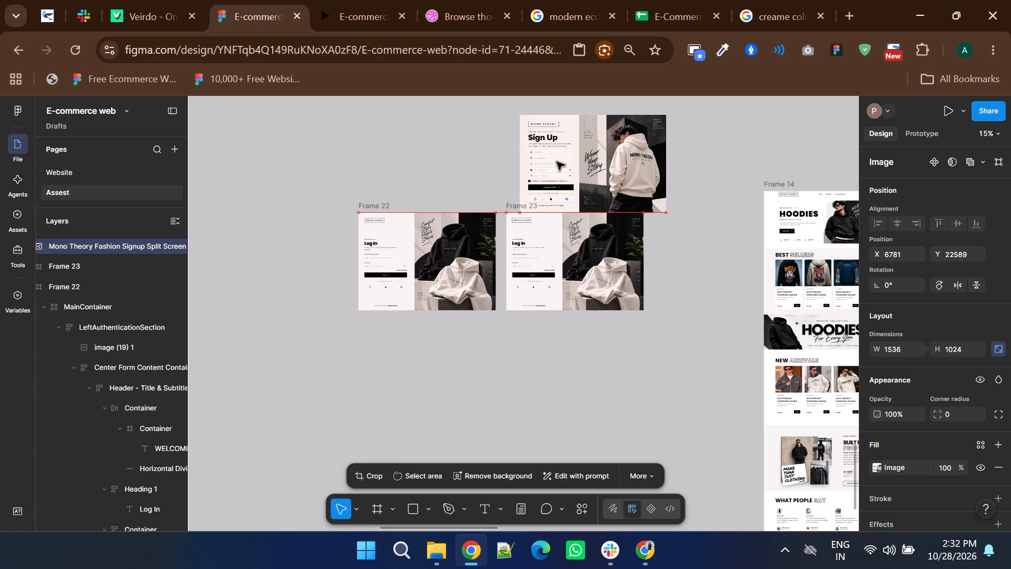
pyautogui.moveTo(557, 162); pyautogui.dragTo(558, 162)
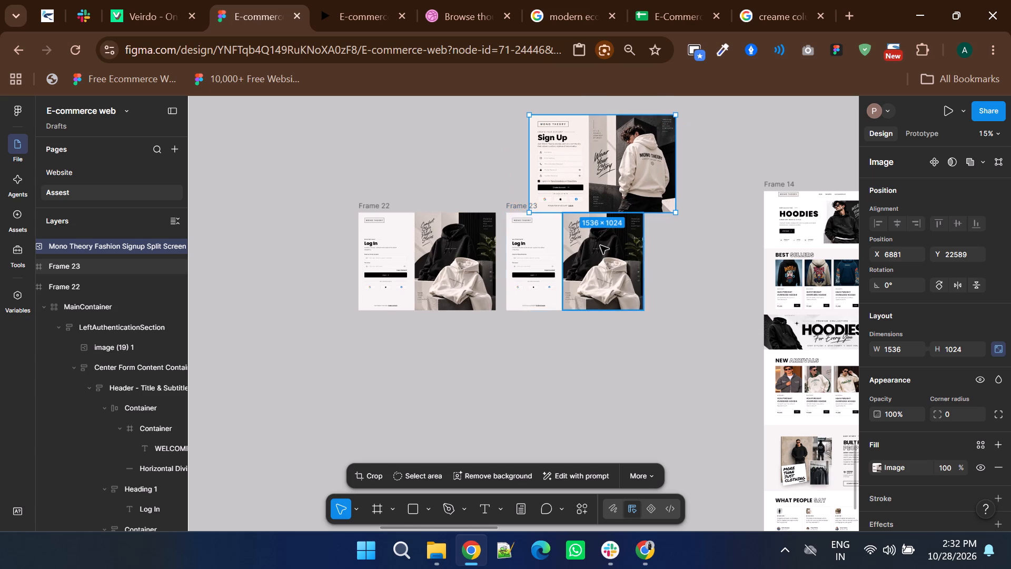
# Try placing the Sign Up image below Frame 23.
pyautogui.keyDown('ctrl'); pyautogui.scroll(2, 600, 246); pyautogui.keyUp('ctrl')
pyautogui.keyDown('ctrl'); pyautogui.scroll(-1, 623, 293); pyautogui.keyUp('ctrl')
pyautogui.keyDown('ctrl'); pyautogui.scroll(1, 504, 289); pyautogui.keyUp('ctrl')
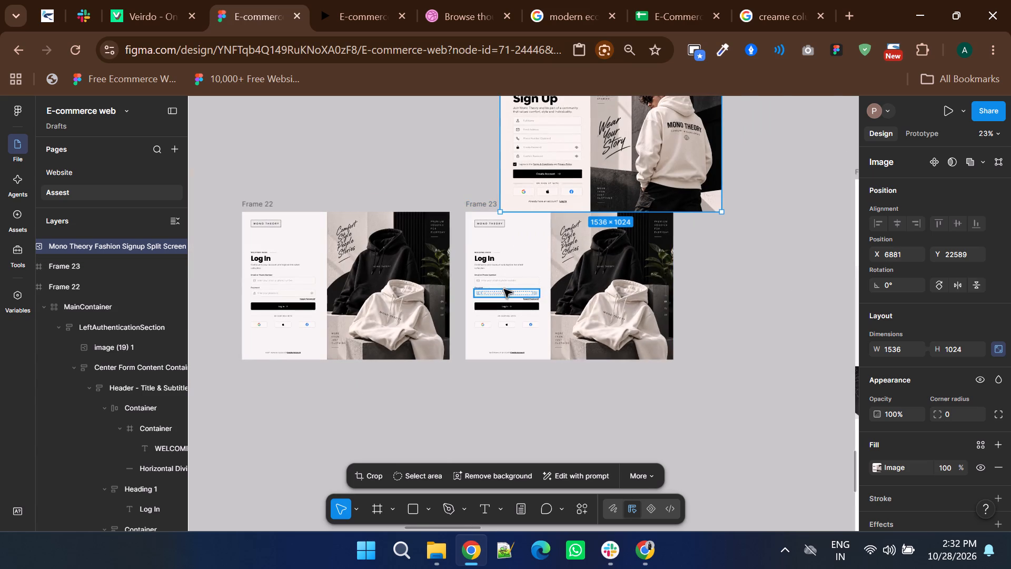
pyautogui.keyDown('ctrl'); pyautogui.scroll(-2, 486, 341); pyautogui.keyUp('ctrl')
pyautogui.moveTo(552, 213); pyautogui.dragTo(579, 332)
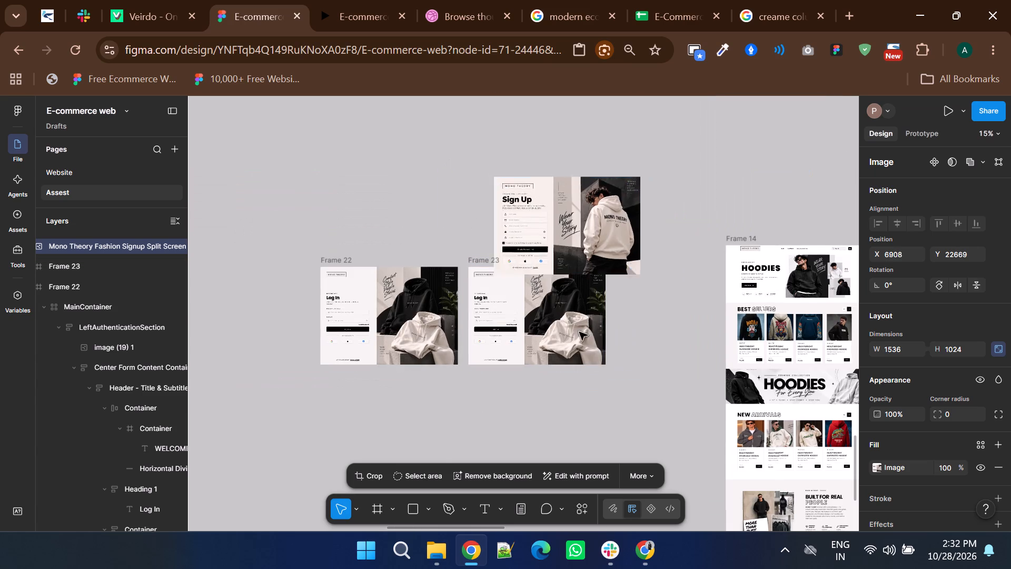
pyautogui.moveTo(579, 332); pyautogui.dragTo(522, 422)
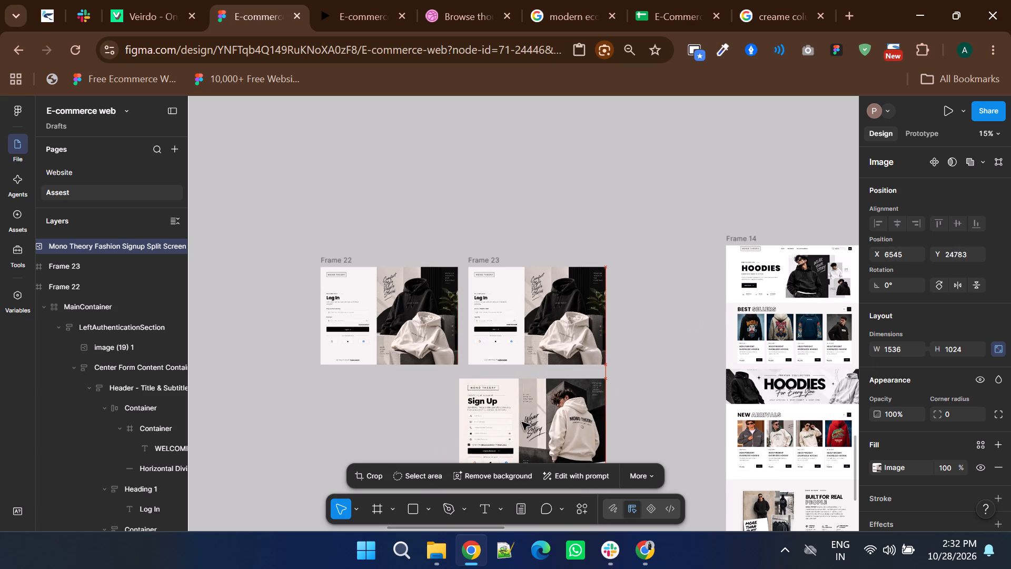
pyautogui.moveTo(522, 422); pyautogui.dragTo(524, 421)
# Move the Sign Up image to just above Frame 23 with their left edges aligned, at about X 6641, Y 22522.
pyautogui.keyDown('ctrl'); pyautogui.scroll(2, 500, 452); pyautogui.keyUp('ctrl')
pyautogui.scroll(1, 498, 418)
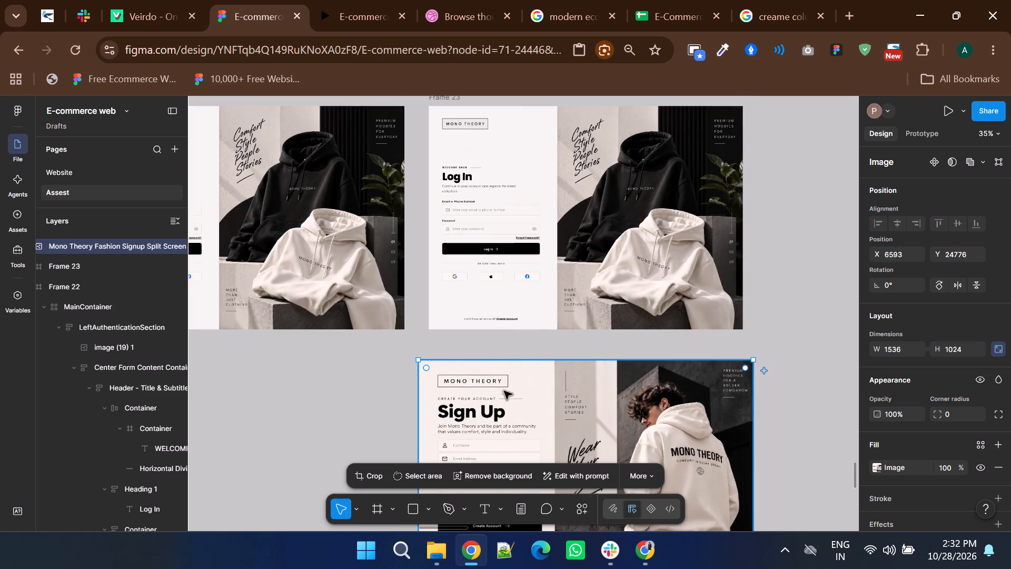
pyautogui.keyDown('ctrl'); pyautogui.scroll(-2, 509, 374); pyautogui.keyUp('ctrl')
pyautogui.moveTo(506, 398); pyautogui.dragTo(513, 183)
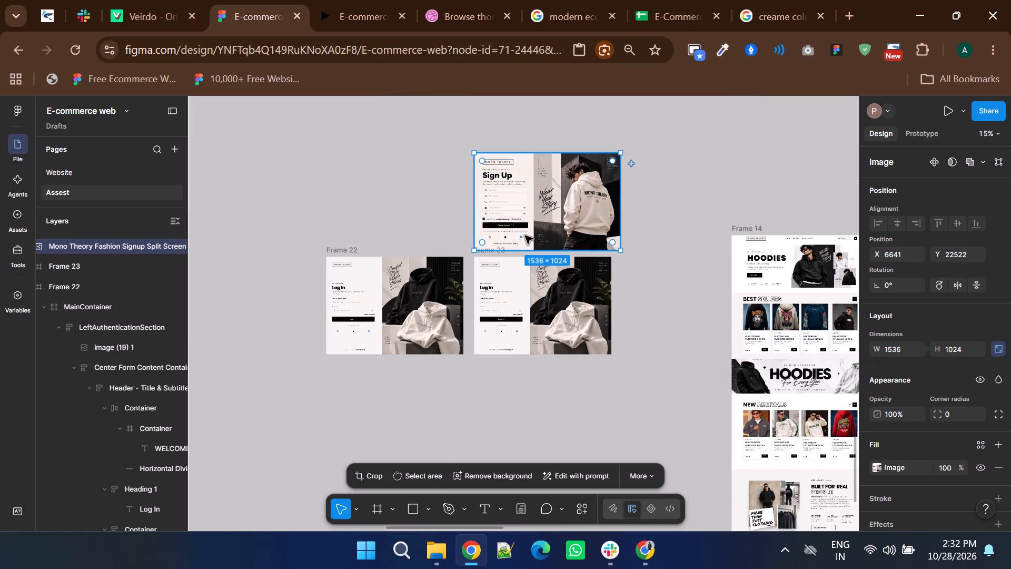
# Compare the Sign Up image's form layout and visual with the Log In layout in Frame 23.
pyautogui.keyDown('ctrl'); pyautogui.scroll(3, 525, 236); pyautogui.keyUp('ctrl')
pyautogui.scroll(1, 525, 236)
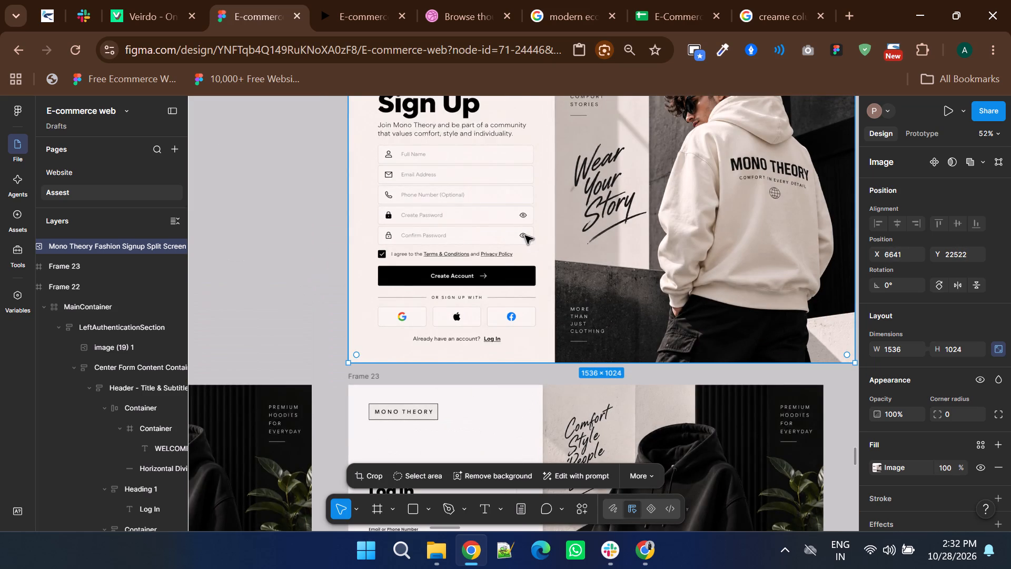
pyautogui.scroll(-3, 525, 236)
pyautogui.scroll(2, 525, 236)
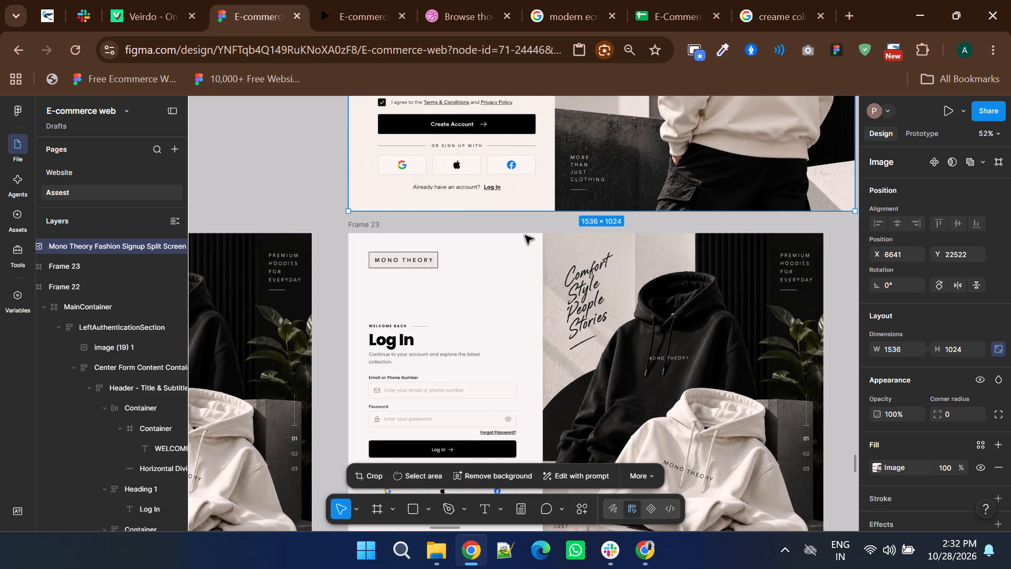
pyautogui.scroll(1, 525, 236)
pyautogui.keyDown('ctrl'); pyautogui.scroll(-1, 614, 224); pyautogui.keyUp('ctrl')
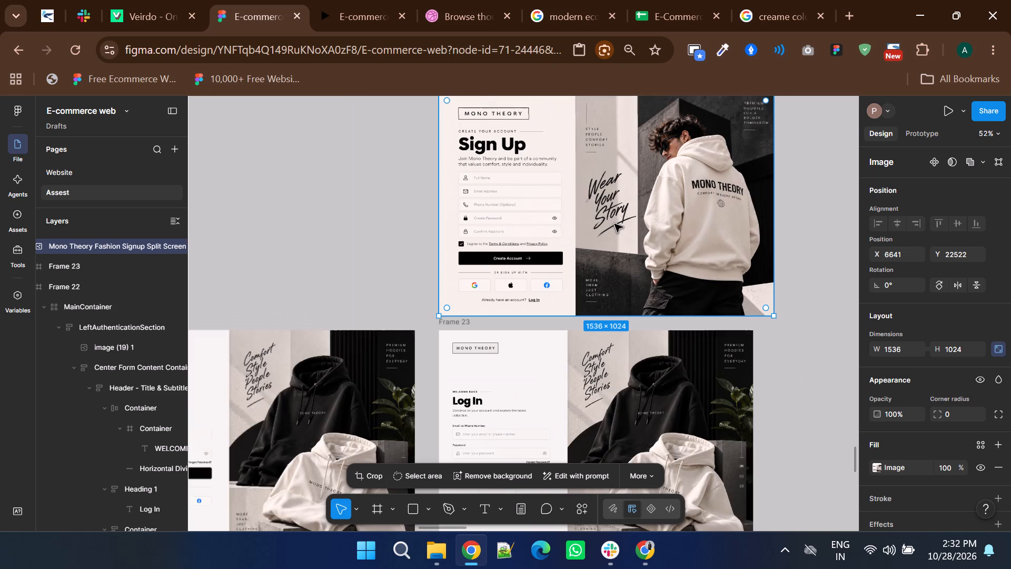
pyautogui.scroll(-1, 614, 224)
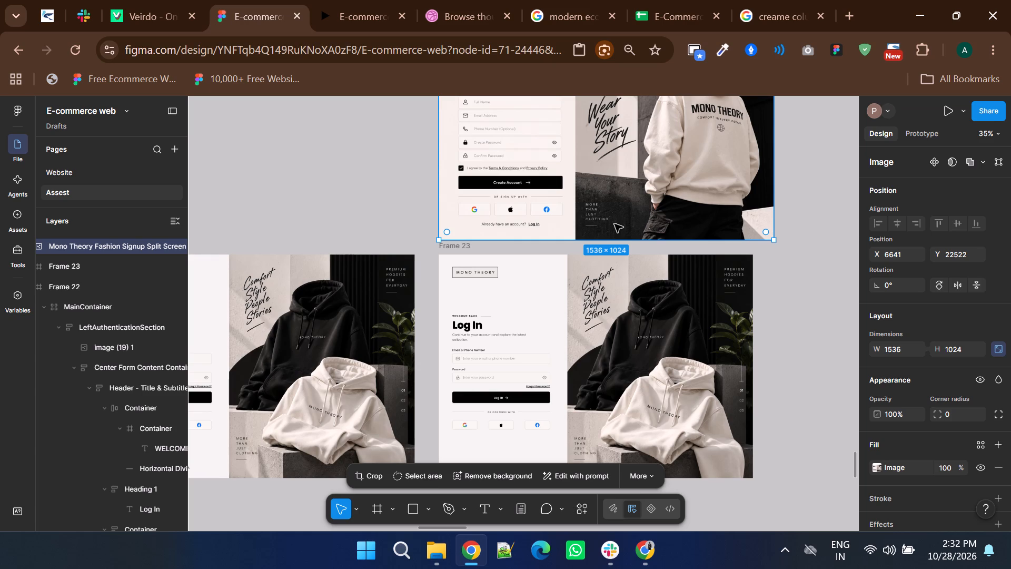
pyautogui.scroll(1, 606, 241)
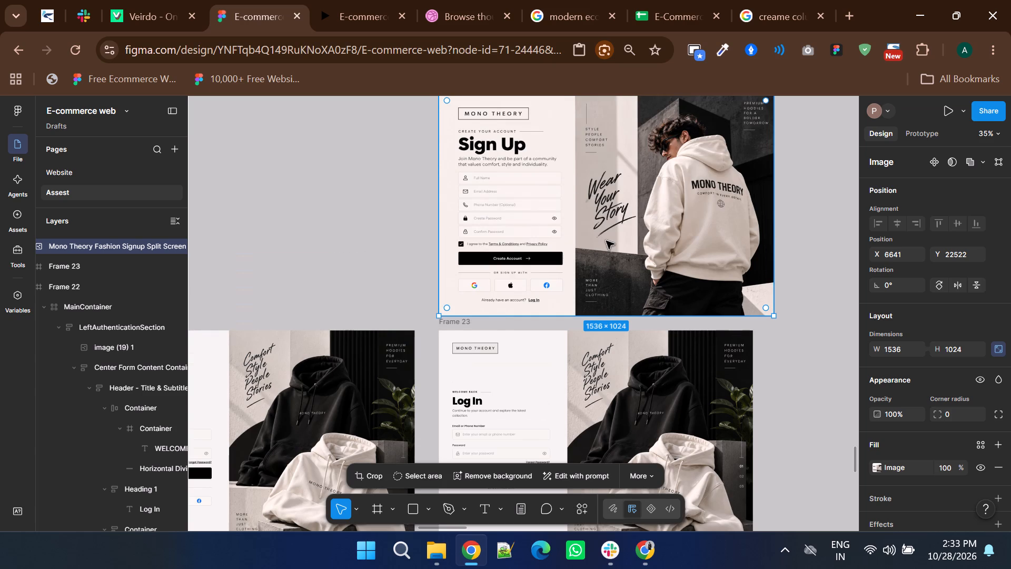
pyautogui.scroll(-1, 606, 241)
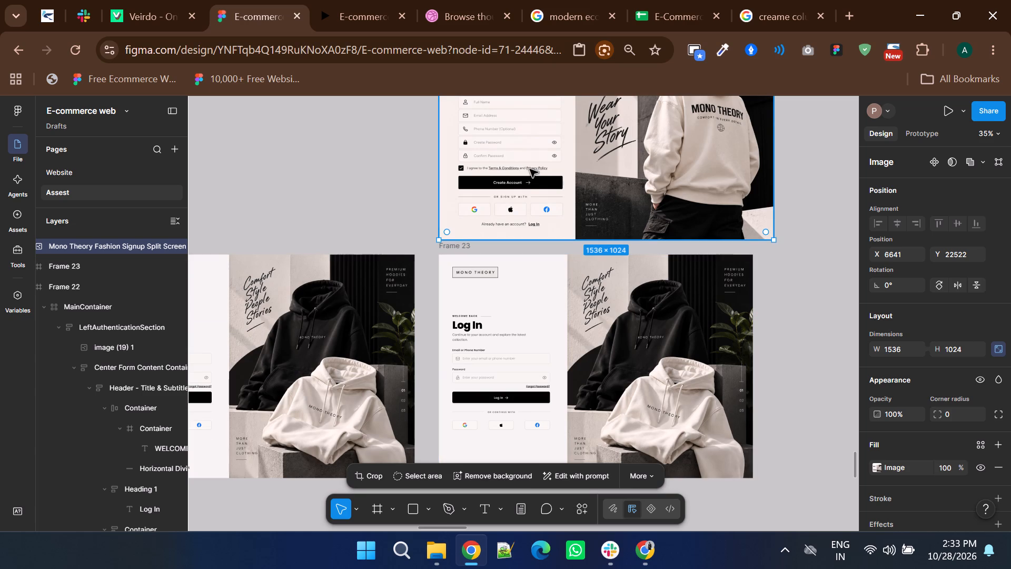
pyautogui.keyDown('ctrl'); pyautogui.scroll(-1, 505, 172); pyautogui.keyUp('ctrl')
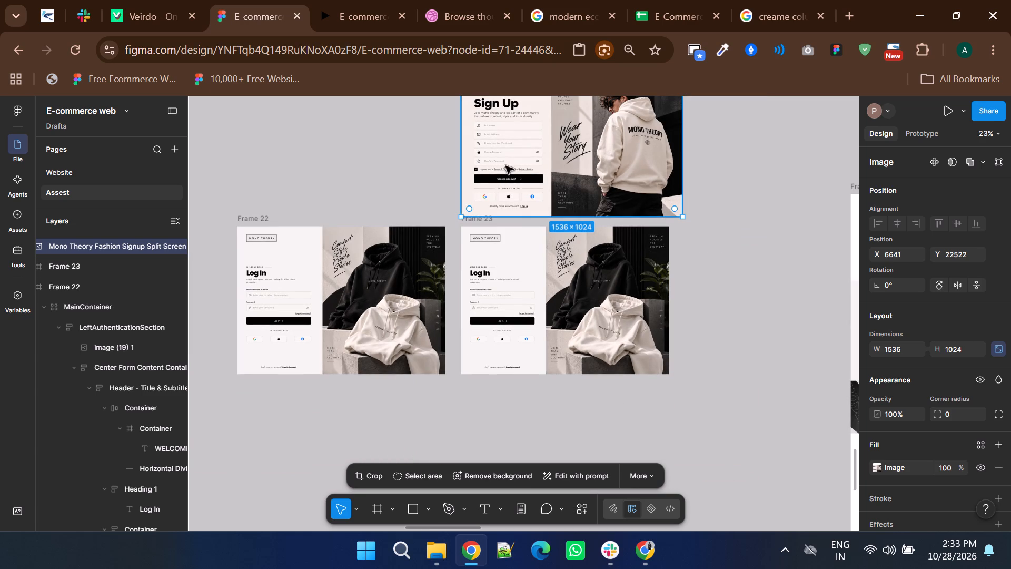
# Shift the Sign Up image slightly up and left, clear of Frame 23's label, to about X 6619, Y 22408.
pyautogui.moveTo(506, 166); pyautogui.dragTo(502, 149)
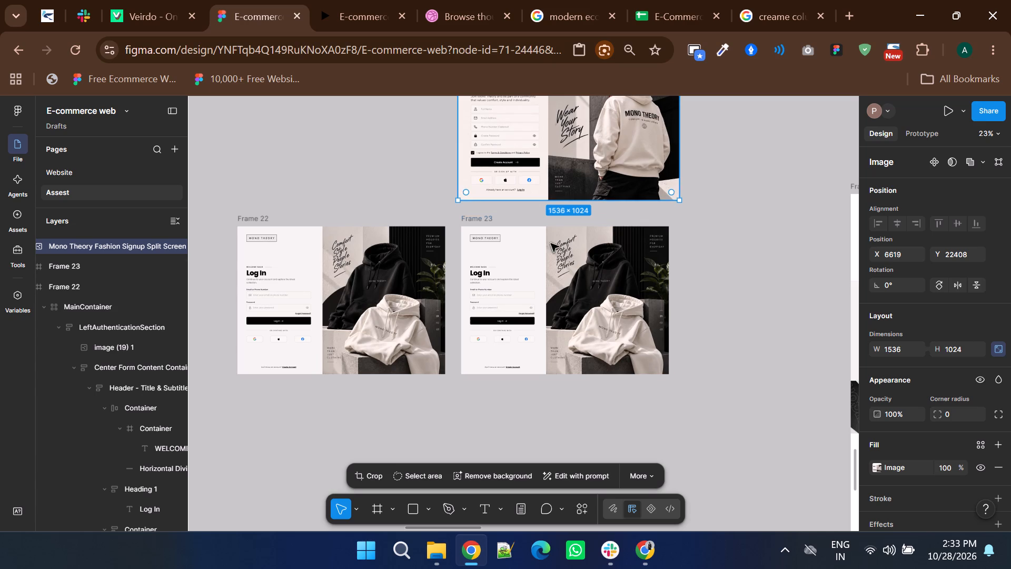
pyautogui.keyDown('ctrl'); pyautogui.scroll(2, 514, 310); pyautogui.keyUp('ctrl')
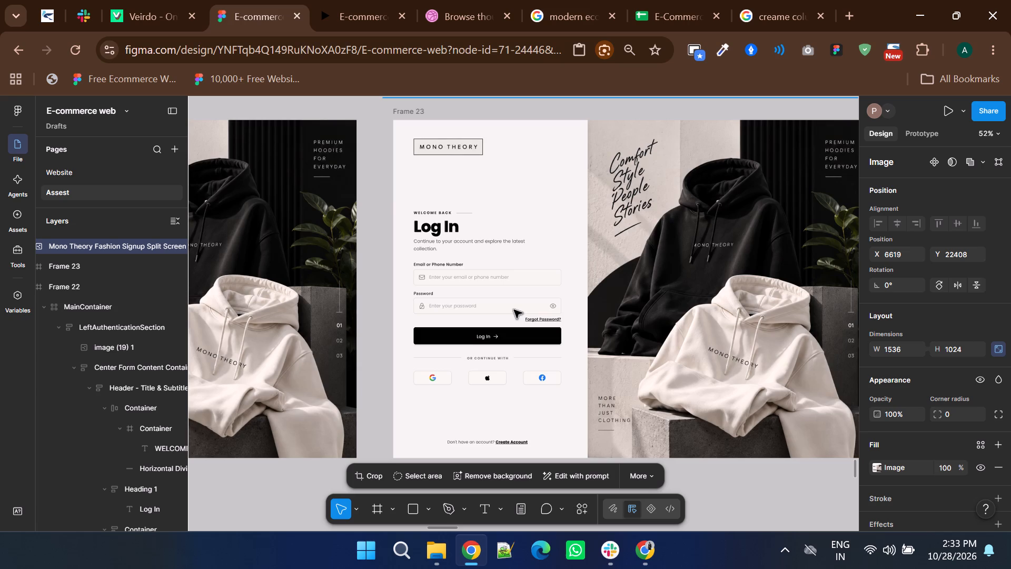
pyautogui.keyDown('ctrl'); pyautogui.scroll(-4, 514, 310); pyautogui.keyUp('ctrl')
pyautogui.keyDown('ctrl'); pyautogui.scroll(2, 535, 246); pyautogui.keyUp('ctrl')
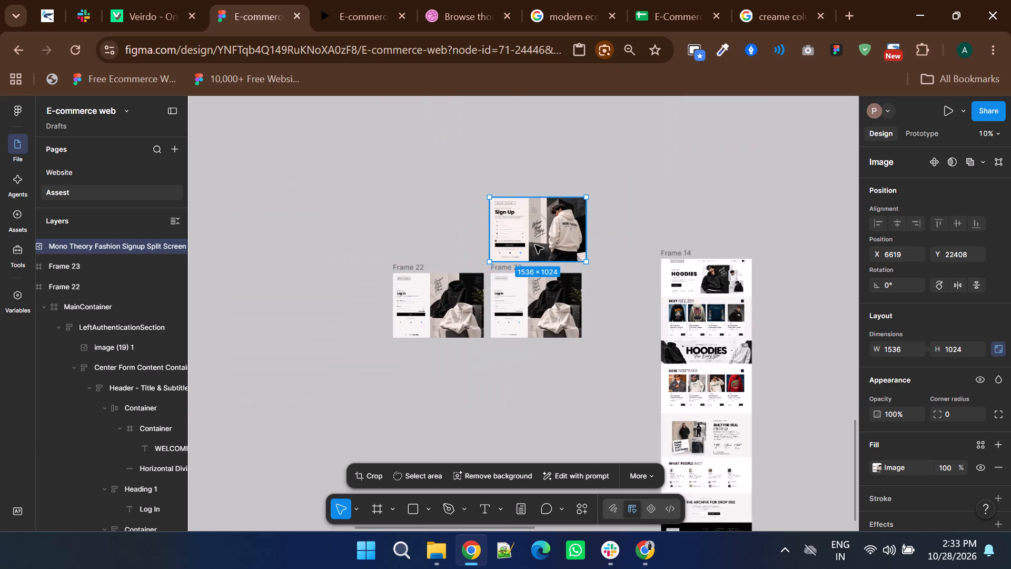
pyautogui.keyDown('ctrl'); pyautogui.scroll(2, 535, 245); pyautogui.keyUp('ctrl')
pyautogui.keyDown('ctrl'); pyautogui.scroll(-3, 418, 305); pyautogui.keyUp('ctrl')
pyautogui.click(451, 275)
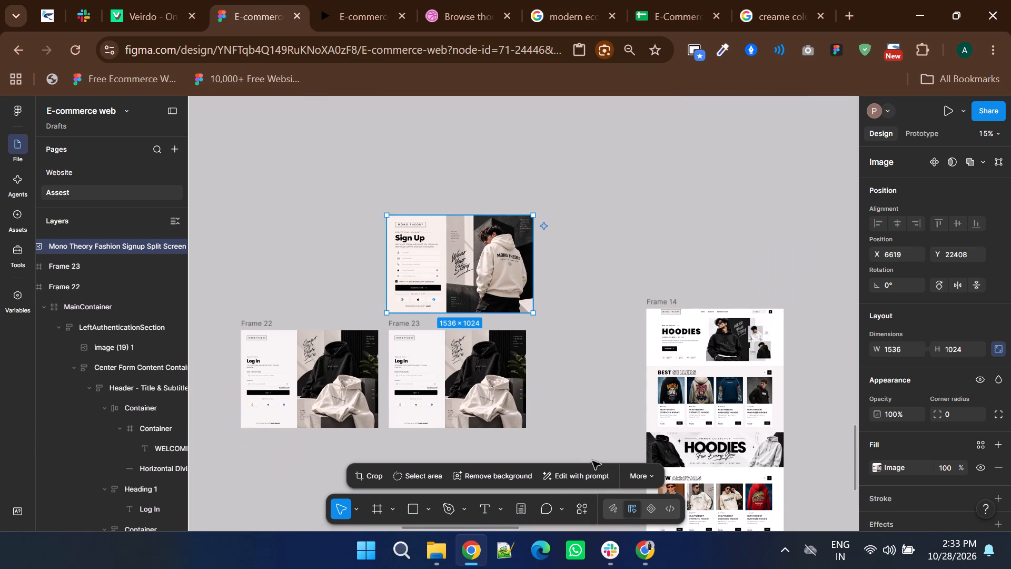
pyautogui.click(653, 550)
pyautogui.click(762, 294)
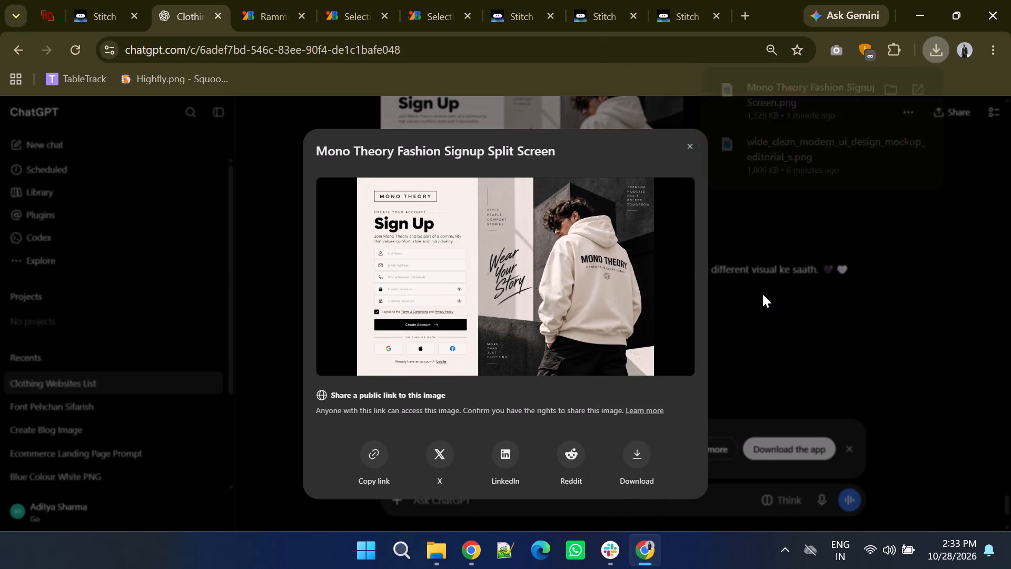
pyautogui.click(597, 4)
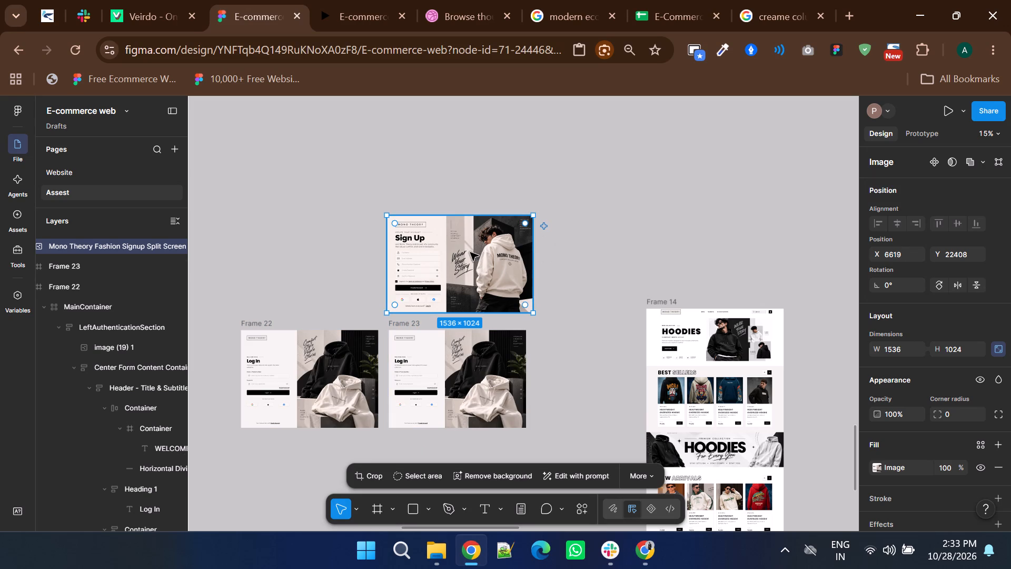
pyautogui.click(410, 254)
pyautogui.moveTo(390, 246); pyautogui.dragTo(408, 247)
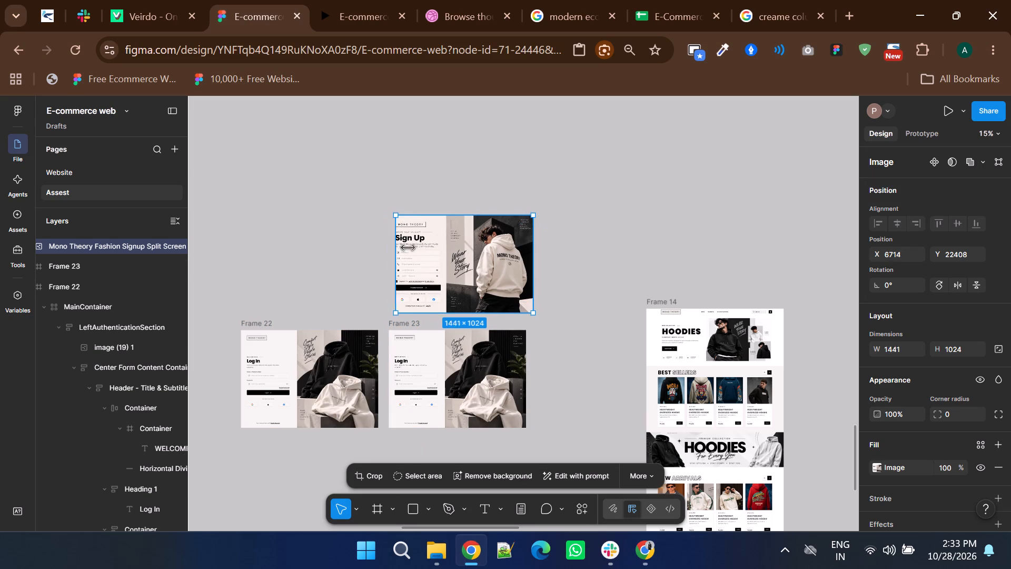
pyautogui.moveTo(408, 247); pyautogui.dragTo(446, 250)
pyautogui.click(580, 274)
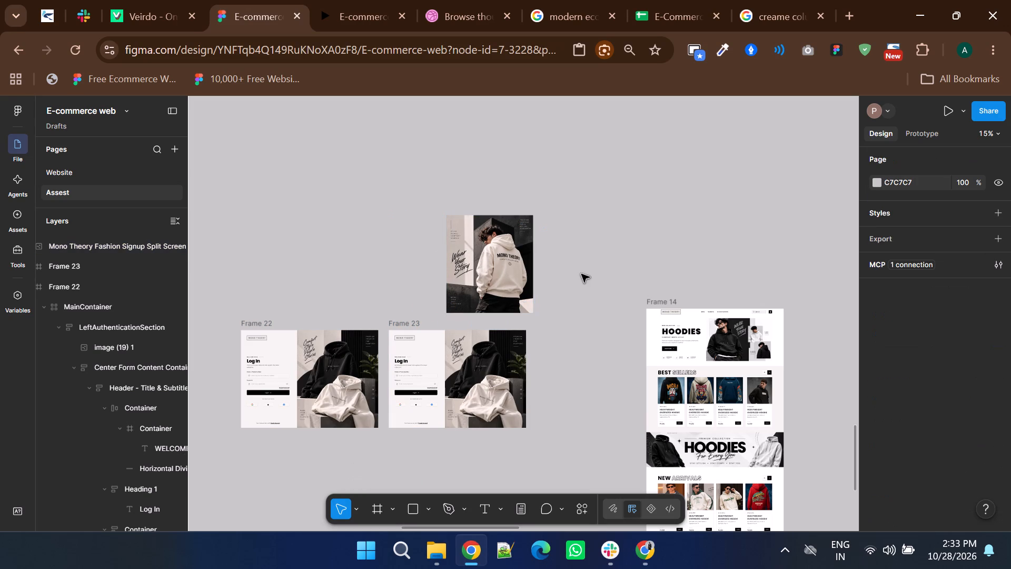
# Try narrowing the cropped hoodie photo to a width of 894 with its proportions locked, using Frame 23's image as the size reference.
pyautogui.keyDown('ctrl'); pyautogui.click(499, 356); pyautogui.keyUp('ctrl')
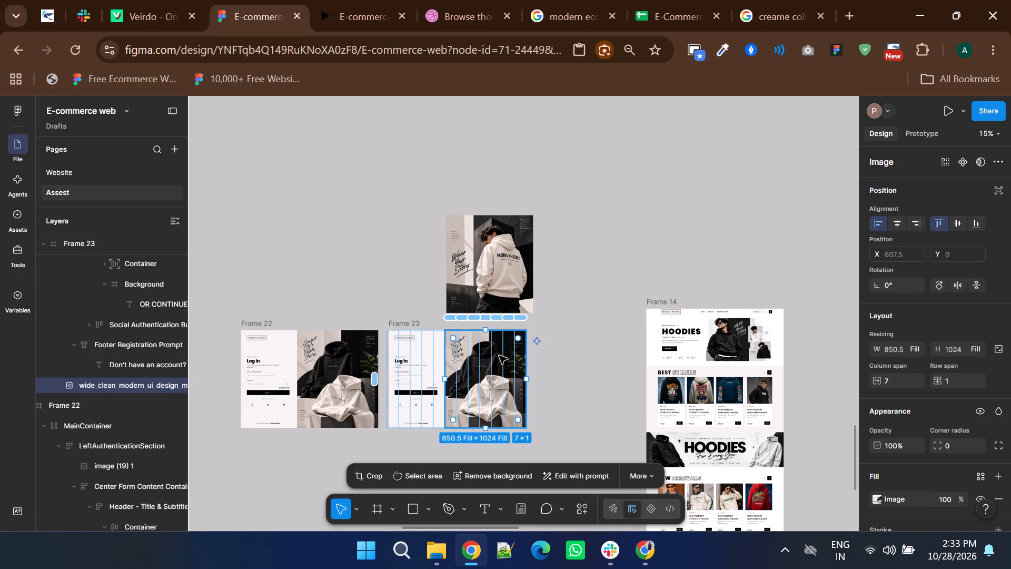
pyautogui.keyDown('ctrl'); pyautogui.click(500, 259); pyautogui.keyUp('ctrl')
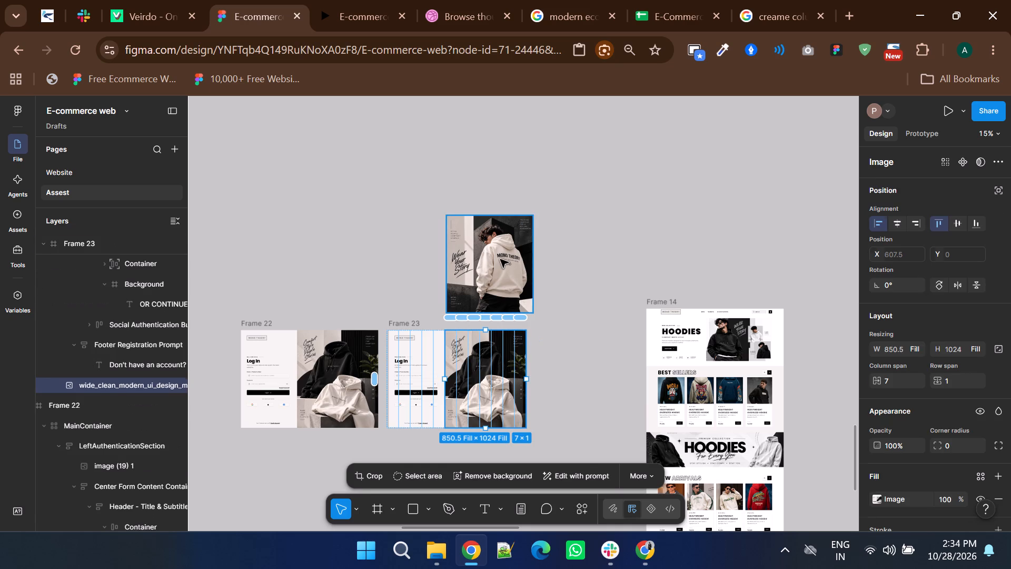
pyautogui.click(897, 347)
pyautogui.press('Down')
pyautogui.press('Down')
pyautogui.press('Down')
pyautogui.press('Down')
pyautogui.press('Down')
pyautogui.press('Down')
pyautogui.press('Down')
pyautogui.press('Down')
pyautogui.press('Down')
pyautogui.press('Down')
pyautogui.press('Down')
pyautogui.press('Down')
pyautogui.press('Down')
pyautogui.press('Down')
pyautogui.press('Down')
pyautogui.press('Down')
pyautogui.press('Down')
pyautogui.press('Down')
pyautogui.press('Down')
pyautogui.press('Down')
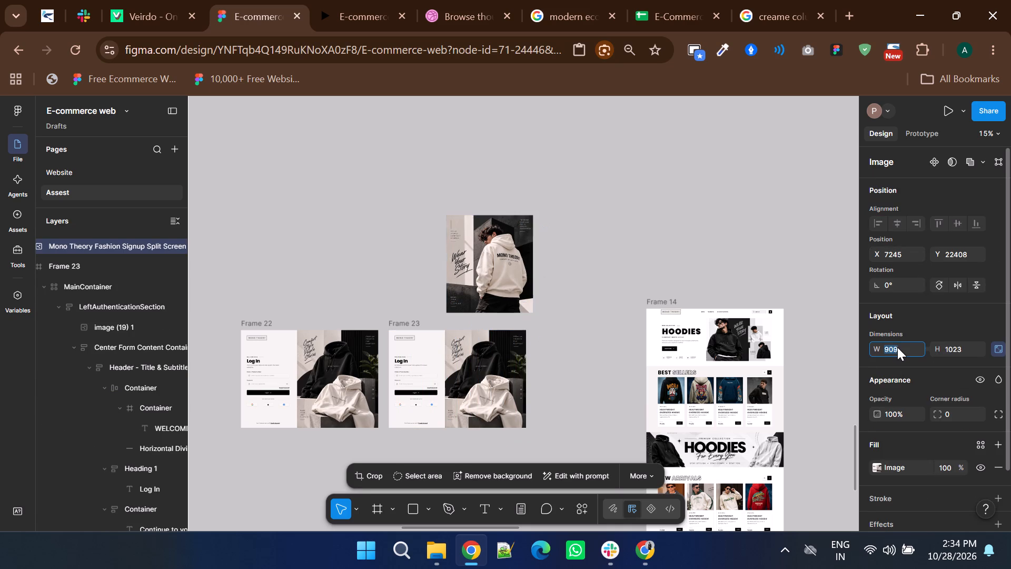
# Unlock the cropped hoodie photo's proportions and set its width to 850.
pyautogui.click(1001, 350)
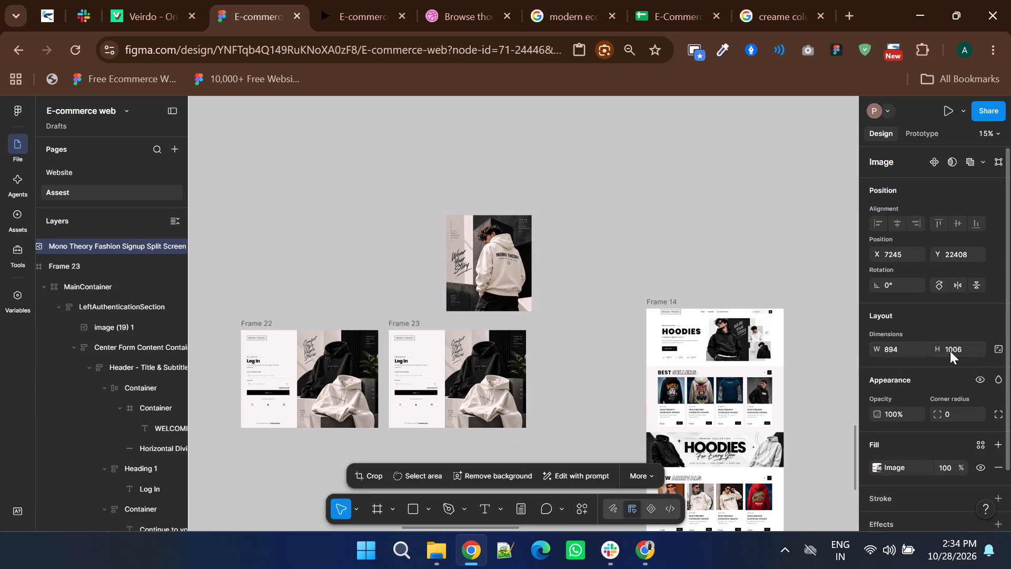
pyautogui.click(908, 347)
pyautogui.press('Down')
pyautogui.press('Down')
pyautogui.press('Down')
pyautogui.press('Down')
pyautogui.press('Down')
pyautogui.press('Down')
pyautogui.press('Down')
pyautogui.press('Down')
pyautogui.press('Down')
pyautogui.press('Down')
pyautogui.press('Down')
pyautogui.press('Down')
pyautogui.press('Down')
pyautogui.press('Down')
pyautogui.press('Down')
pyautogui.press('Down')
pyautogui.press('Down')
pyautogui.press('Down')
pyautogui.press('Down')
pyautogui.press('Down')
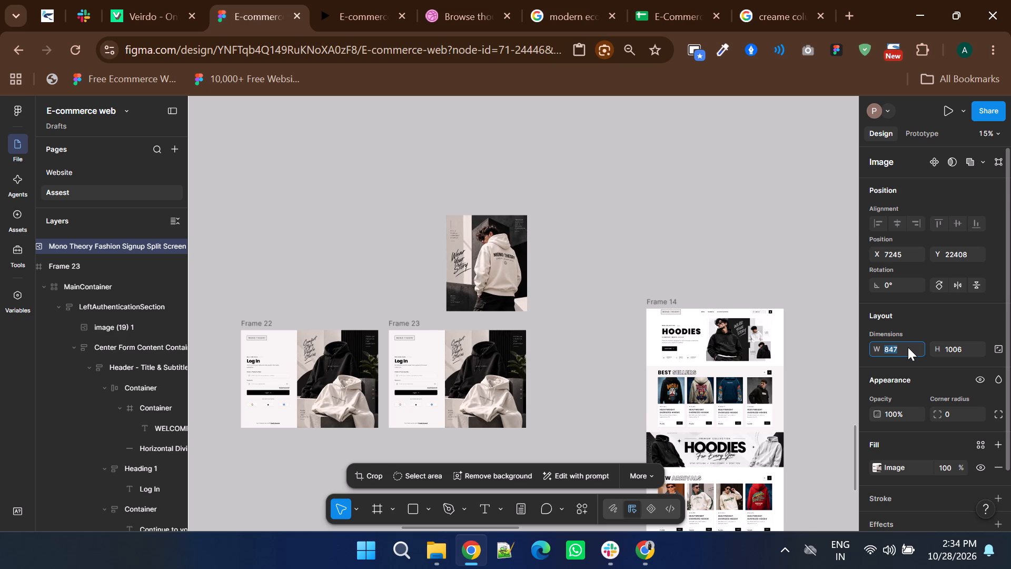
pyautogui.press('Up')
pyautogui.press('Up')
pyautogui.press('Up')
# Set the cropped hoodie photo's height to 1024.
pyautogui.click(959, 350)
pyautogui.press('Up')
pyautogui.press('Up')
pyautogui.press('Up')
pyautogui.press('Up')
pyautogui.press('Up')
pyautogui.press('Up')
pyautogui.press('Up')
pyautogui.press('Up')
pyautogui.press('Up')
pyautogui.press('Up')
pyautogui.press('Up')
pyautogui.press('Up')
pyautogui.press('Up')
pyautogui.press('Up')
pyautogui.press('Up')
pyautogui.press('Up')
pyautogui.press('Up')
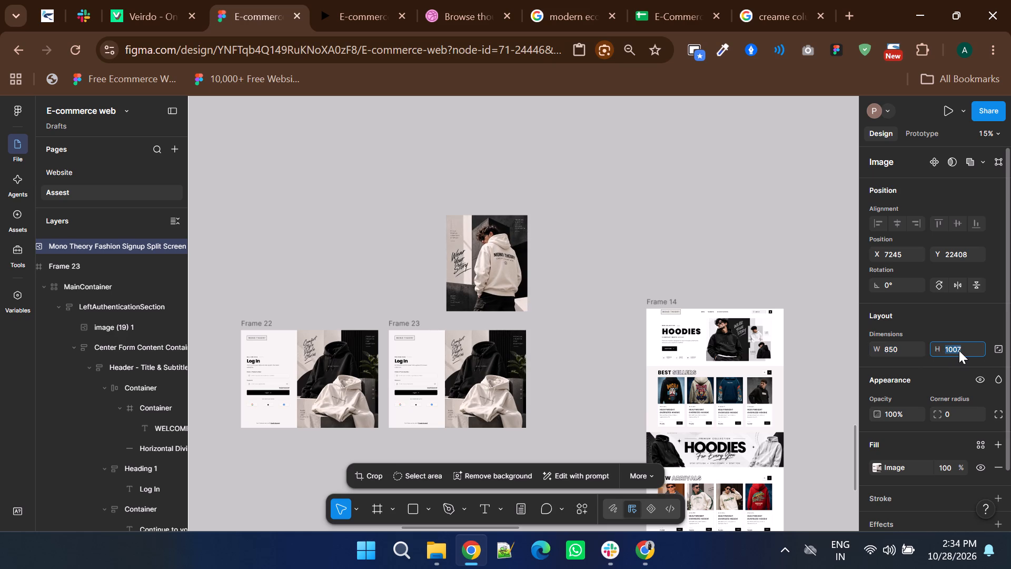
pyautogui.press('Up')
pyautogui.press('Up')
pyautogui.press('Up')
pyautogui.press('Up')
pyautogui.press('Up')
pyautogui.press('Up')
pyautogui.press('Up')
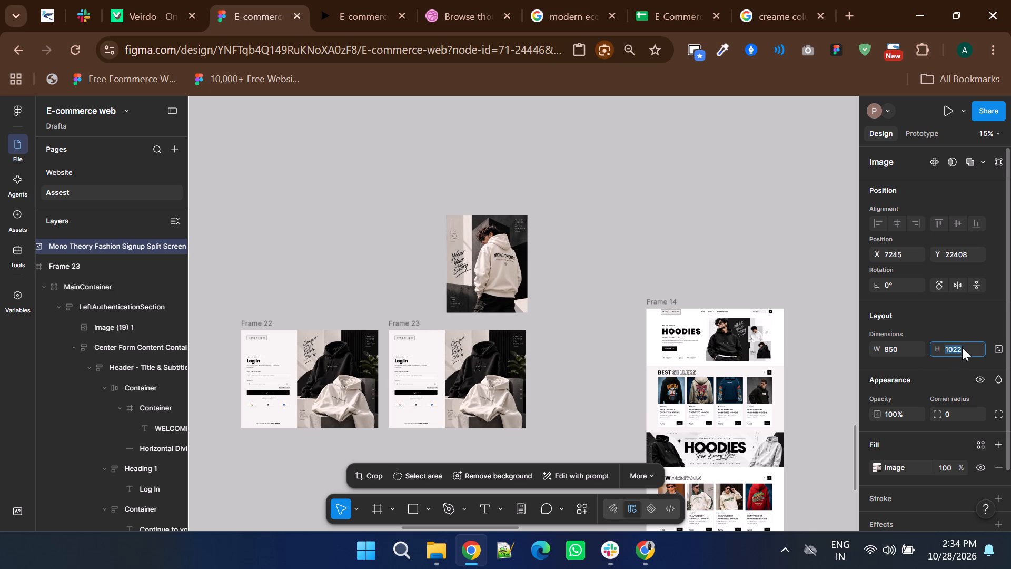
pyautogui.press('Up')
# Replace the black-and-cream hoodie image in Frame 23 with a copy of the cropped photo.
pyautogui.rightClick(506, 273)
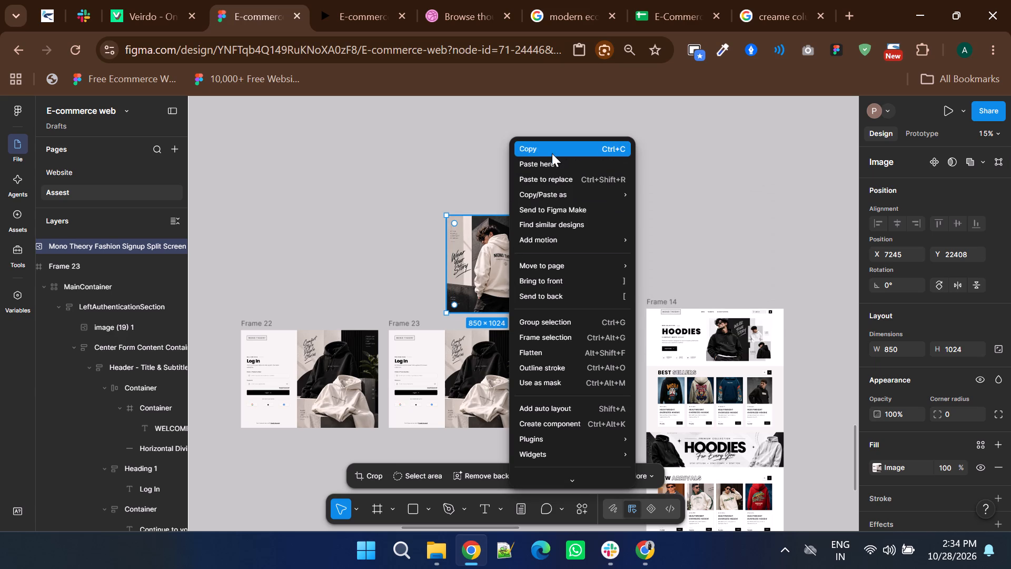
pyautogui.click(552, 153)
pyautogui.keyDown('ctrl'); pyautogui.click(485, 375); pyautogui.keyUp('ctrl')
pyautogui.rightClick(485, 375)
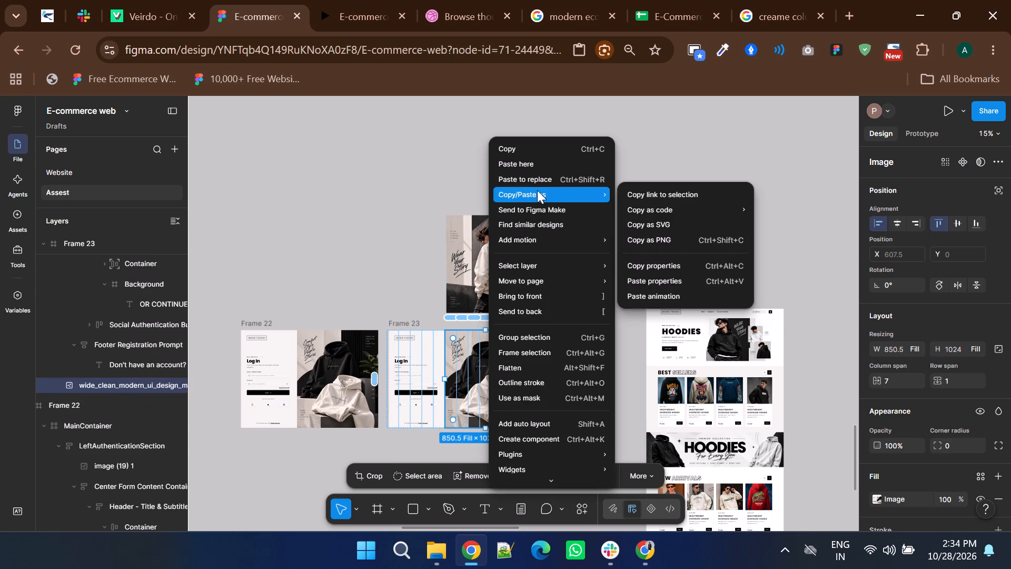
pyautogui.click(536, 181)
pyautogui.click(625, 193)
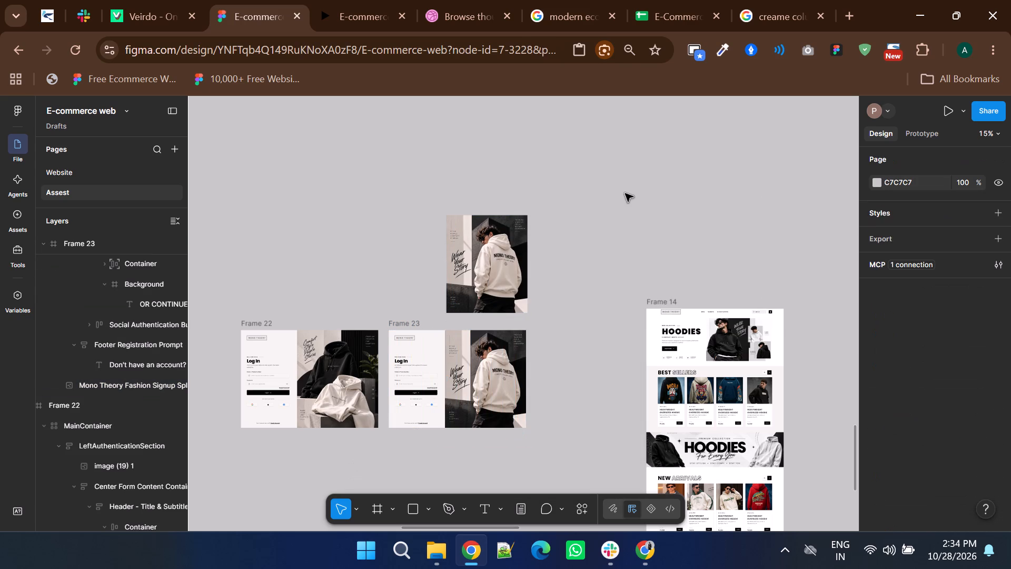
# Boost the resolution of the replaced hoodie photo in Frame 23.
pyautogui.scroll(-1, 625, 193)
pyautogui.keyDown('ctrl'); pyautogui.scroll(4, 497, 309); pyautogui.keyUp('ctrl')
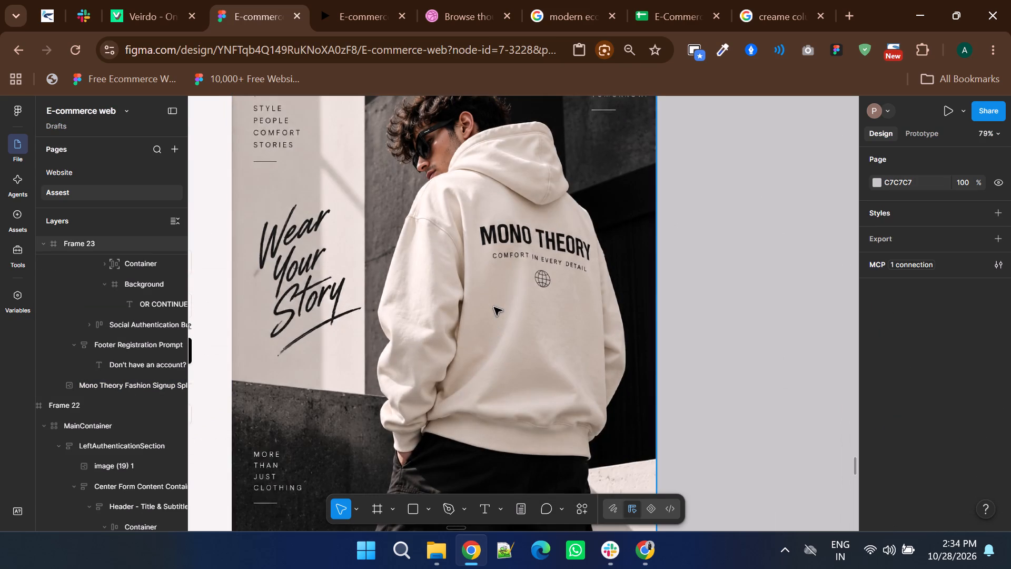
pyautogui.keyDown('ctrl'); pyautogui.scroll(-1, 558, 303); pyautogui.keyUp('ctrl')
pyautogui.keyDown('ctrl'); pyautogui.click(480, 302); pyautogui.keyUp('ctrl')
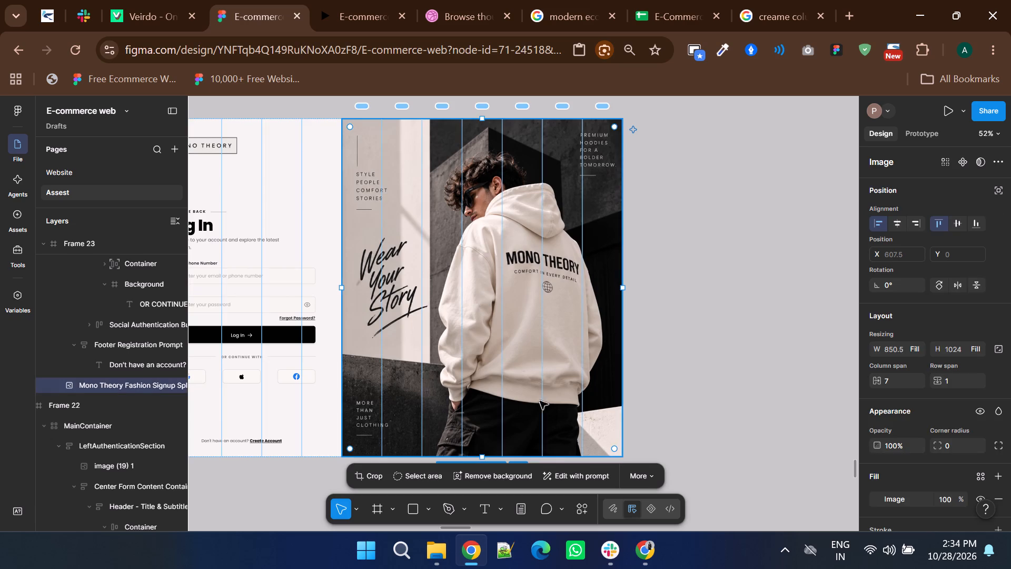
pyautogui.click(640, 479)
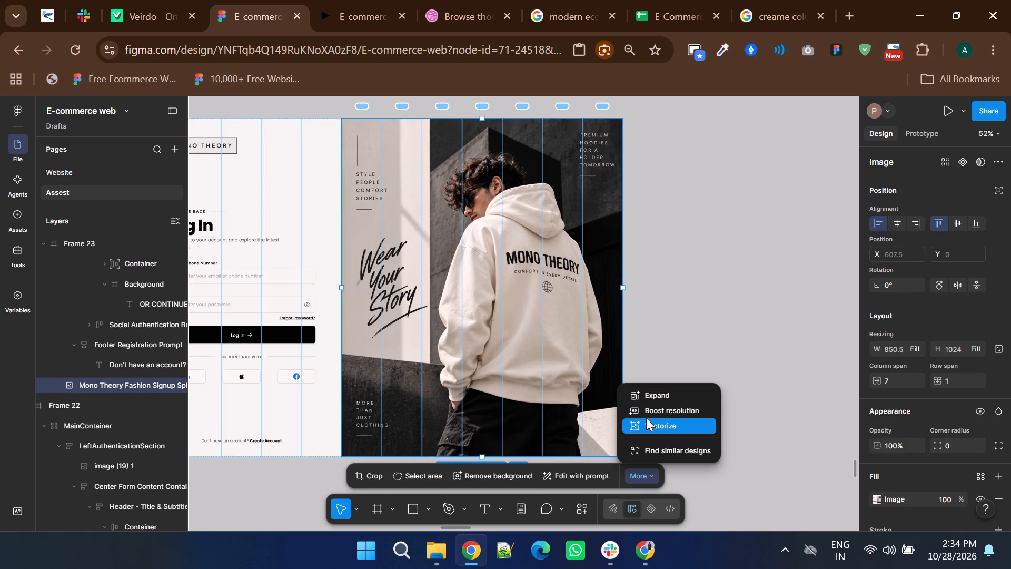
pyautogui.click(648, 410)
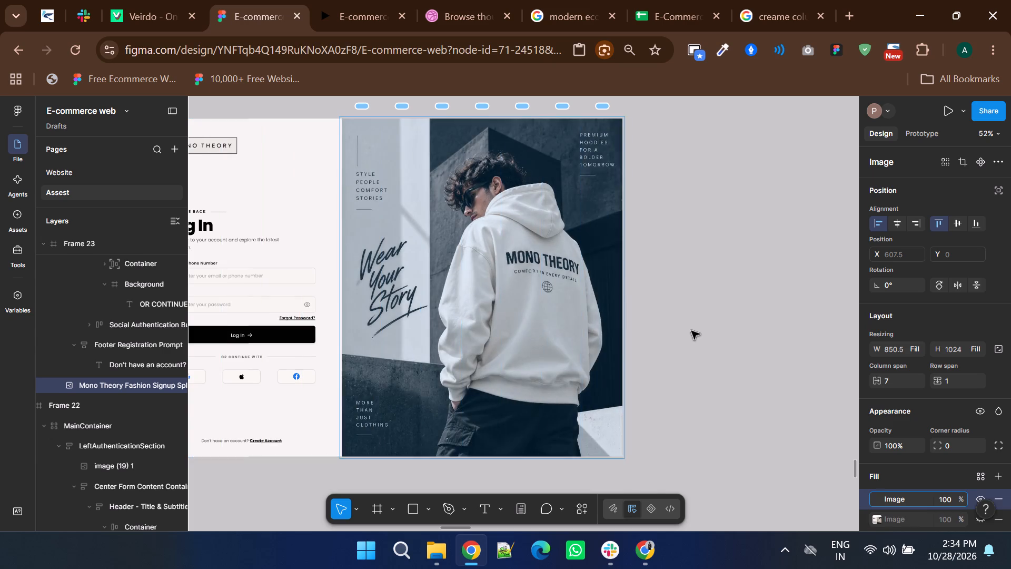
pyautogui.click(691, 331)
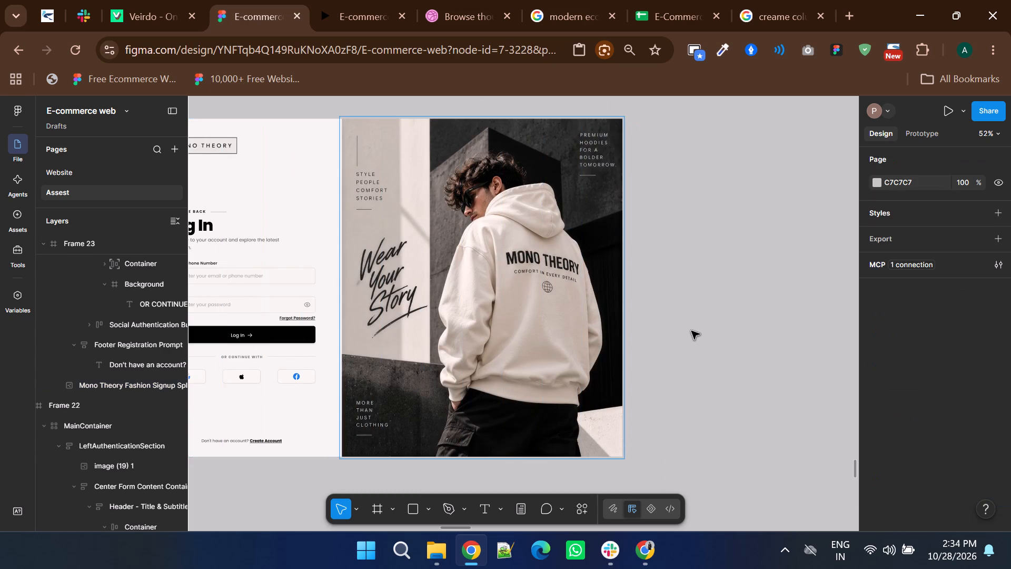
# Examine the boosted photo's fine detail up close and its fit within Frame 23.
pyautogui.keyDown('ctrl'); pyautogui.scroll(5, 445, 179); pyautogui.keyUp('ctrl')
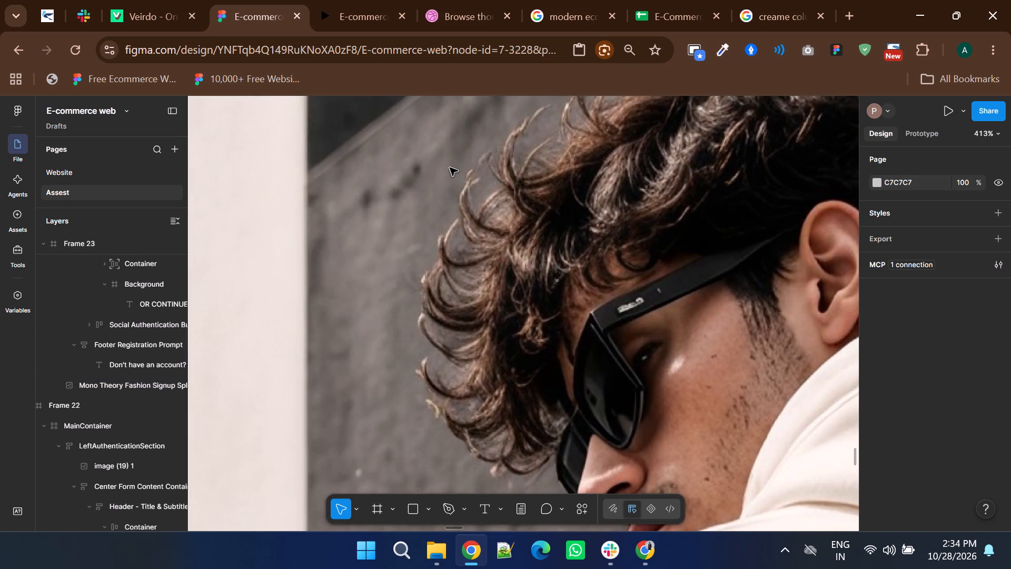
pyautogui.keyDown('ctrl'); pyautogui.scroll(-6, 450, 168); pyautogui.keyUp('ctrl')
pyautogui.keyDown('ctrl'); pyautogui.scroll(3, 562, 250); pyautogui.keyUp('ctrl')
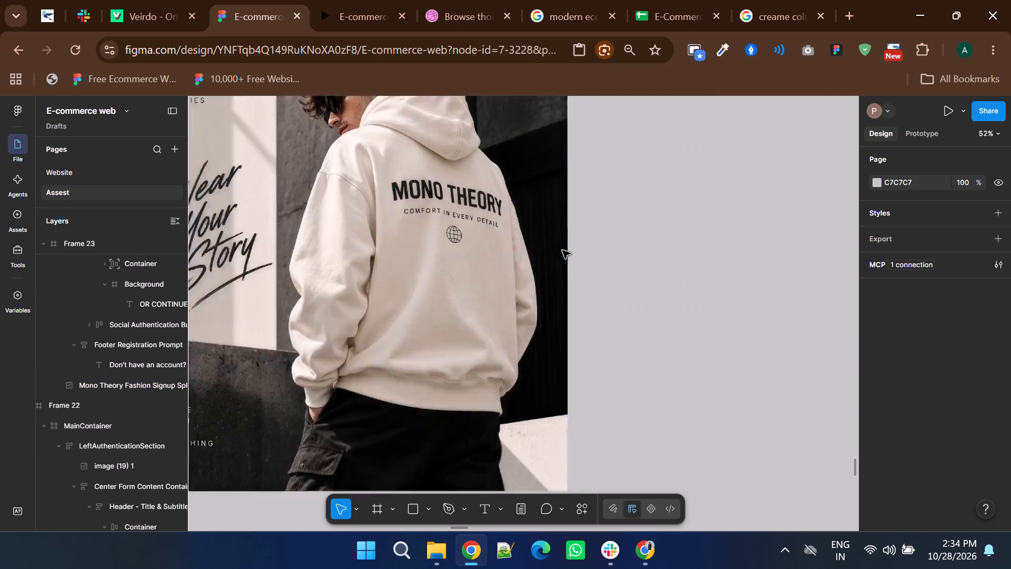
pyautogui.keyDown('ctrl'); pyautogui.scroll(-3, 562, 250); pyautogui.keyUp('ctrl')
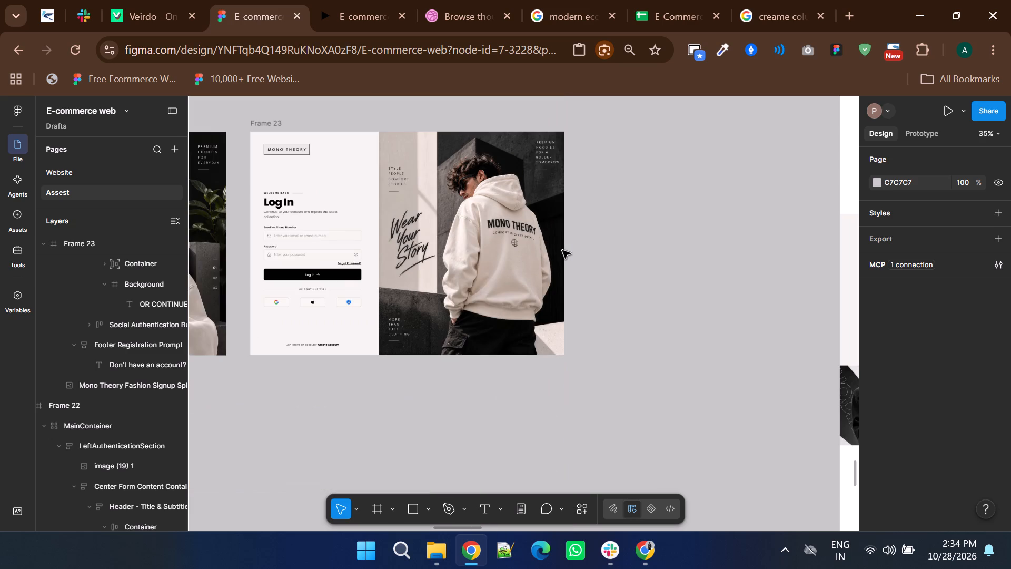
pyautogui.keyDown('ctrl'); pyautogui.scroll(-1, 562, 250); pyautogui.keyUp('ctrl')
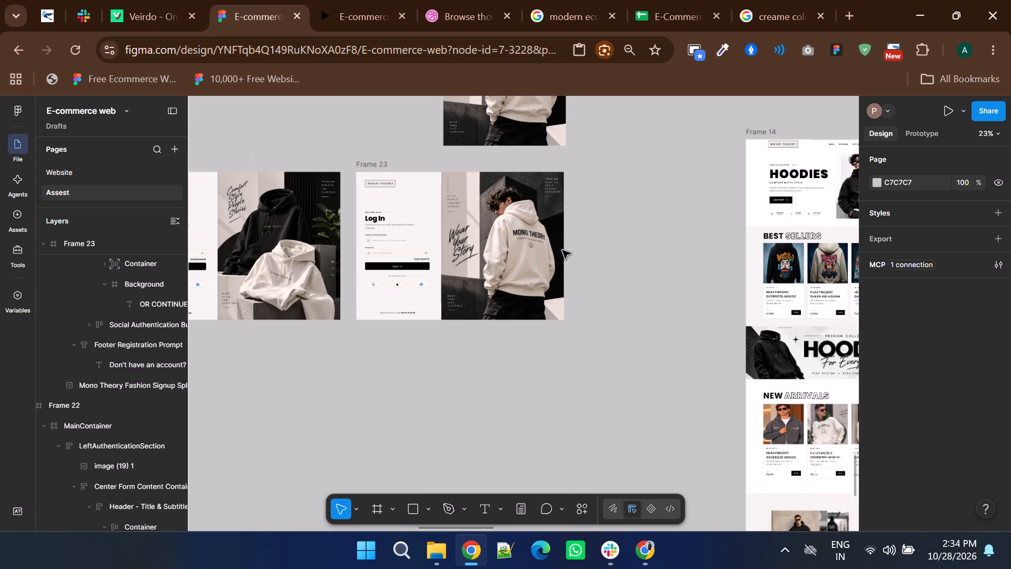
pyautogui.scroll(2, 413, 250)
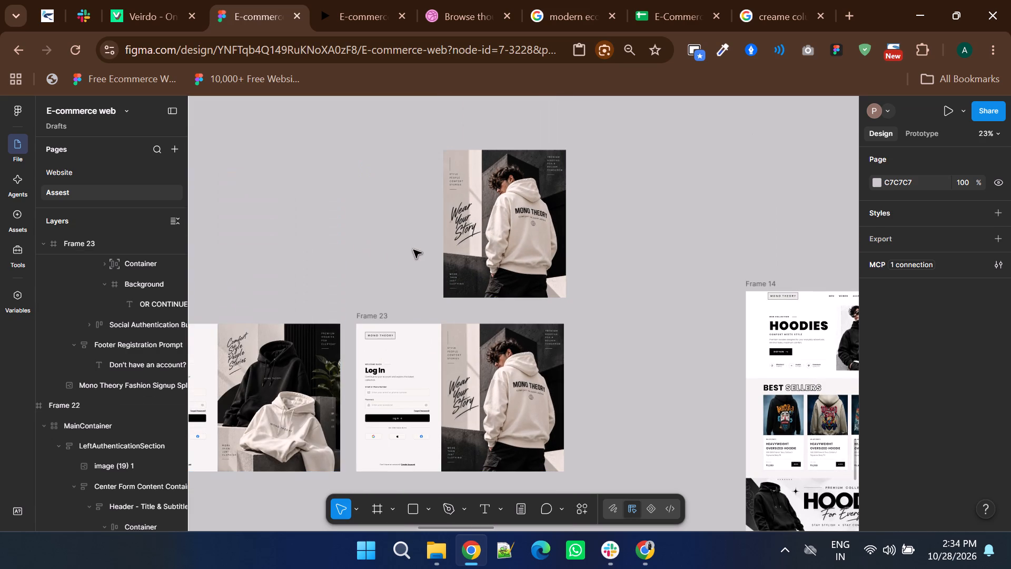
# Extend the cropped image above Frame 23 to about 1454 wide, revealing the Sign Up form and aligning its edge at X 6641.
pyautogui.keyDown('ctrl'); pyautogui.click(459, 243); pyautogui.keyUp('ctrl')
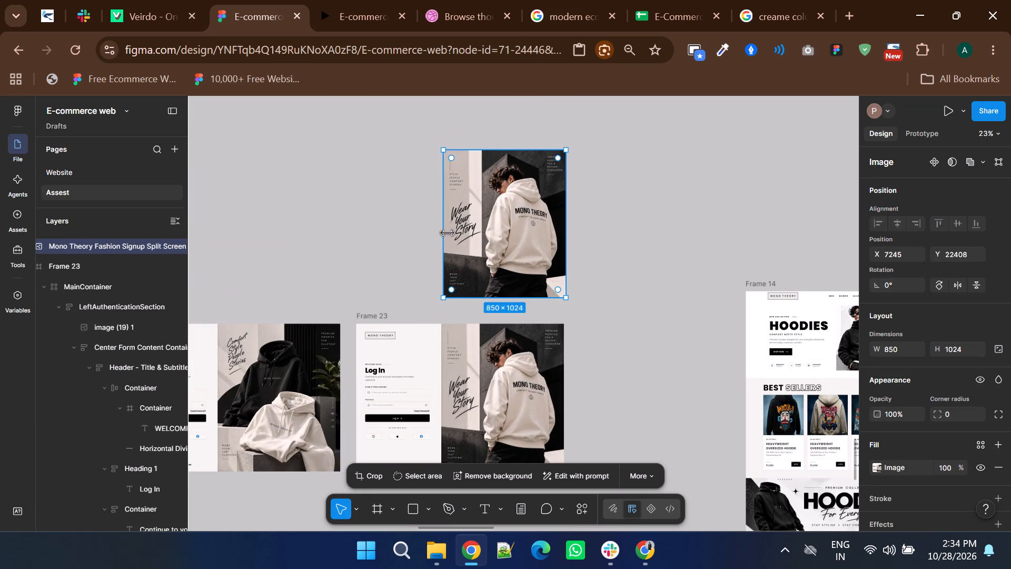
pyautogui.keyDown('ctrl'); pyautogui.moveTo(447, 232); pyautogui.dragTo(355, 234); pyautogui.keyUp('ctrl')
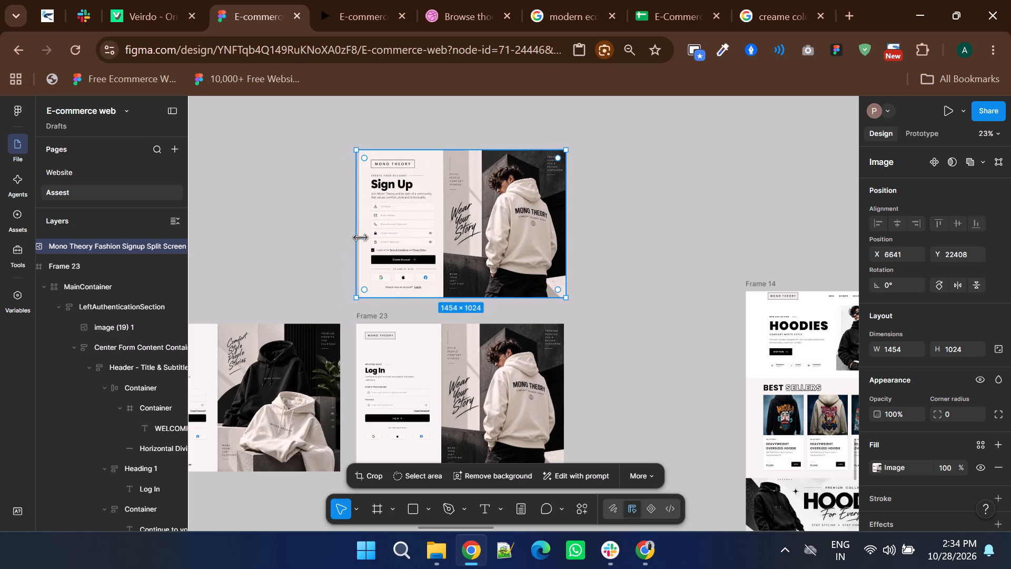
pyautogui.keyDown('ctrl'); pyautogui.scroll(-2, 470, 243); pyautogui.keyUp('ctrl')
pyautogui.keyDown('ctrl'); pyautogui.scroll(3, 344, 305); pyautogui.keyUp('ctrl')
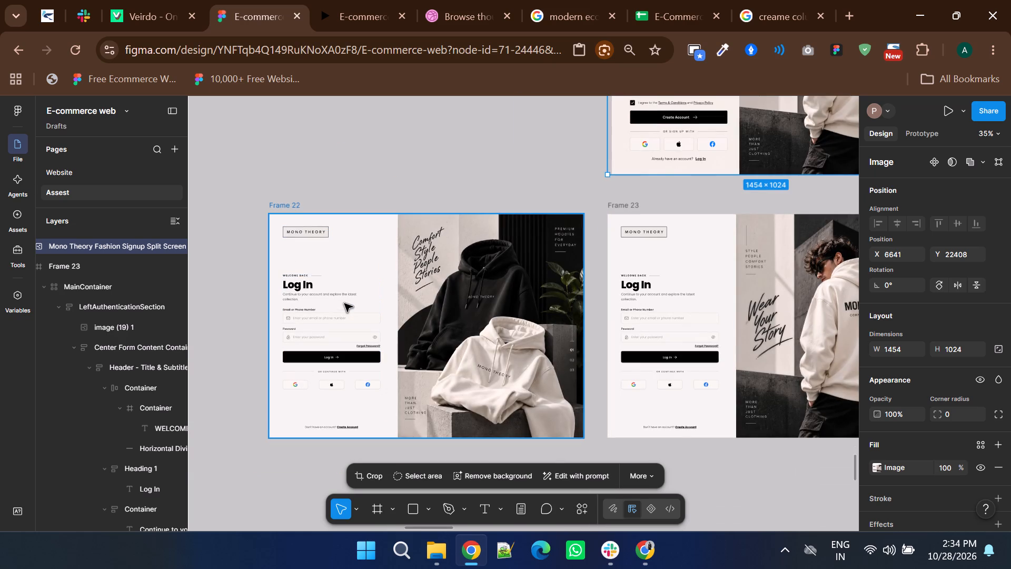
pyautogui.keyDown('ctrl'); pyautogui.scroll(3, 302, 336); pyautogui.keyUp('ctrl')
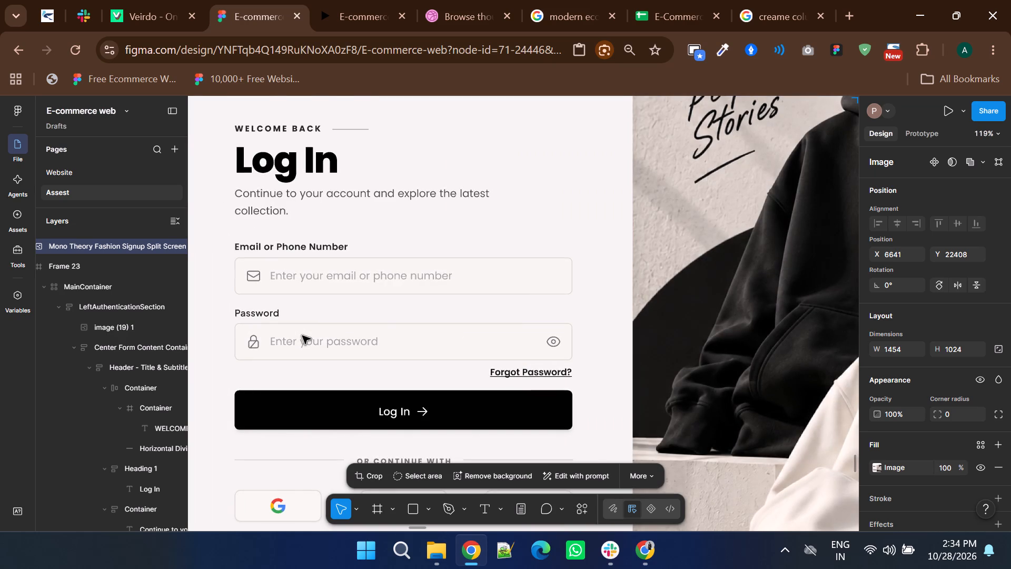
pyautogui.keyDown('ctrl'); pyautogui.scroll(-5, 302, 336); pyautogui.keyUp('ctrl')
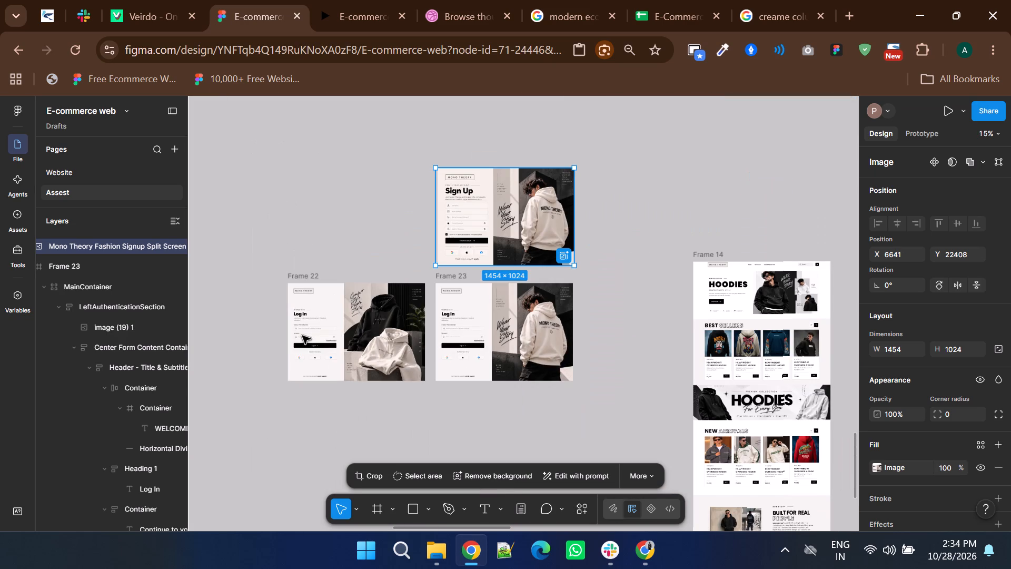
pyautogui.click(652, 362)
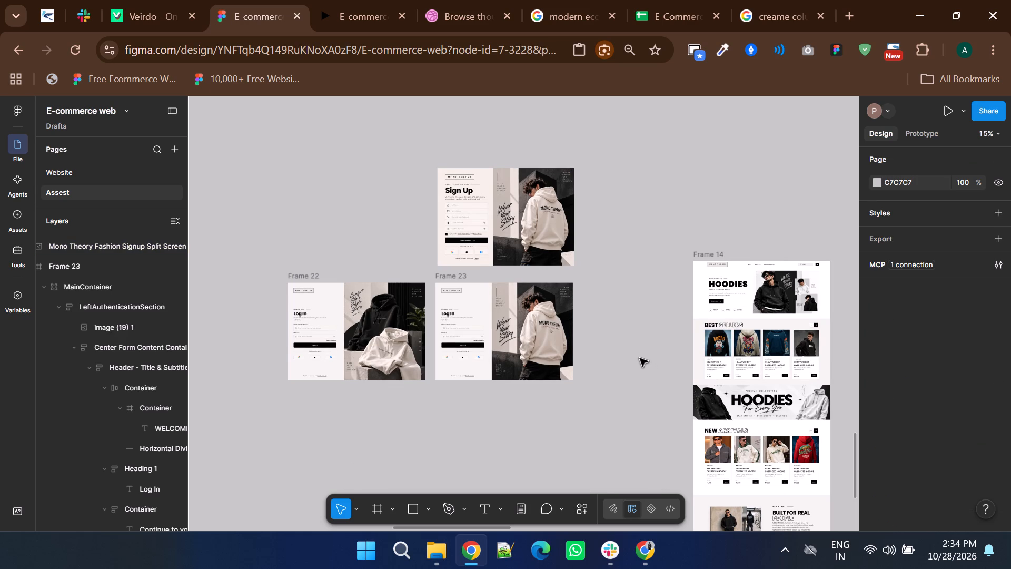
pyautogui.click(649, 541)
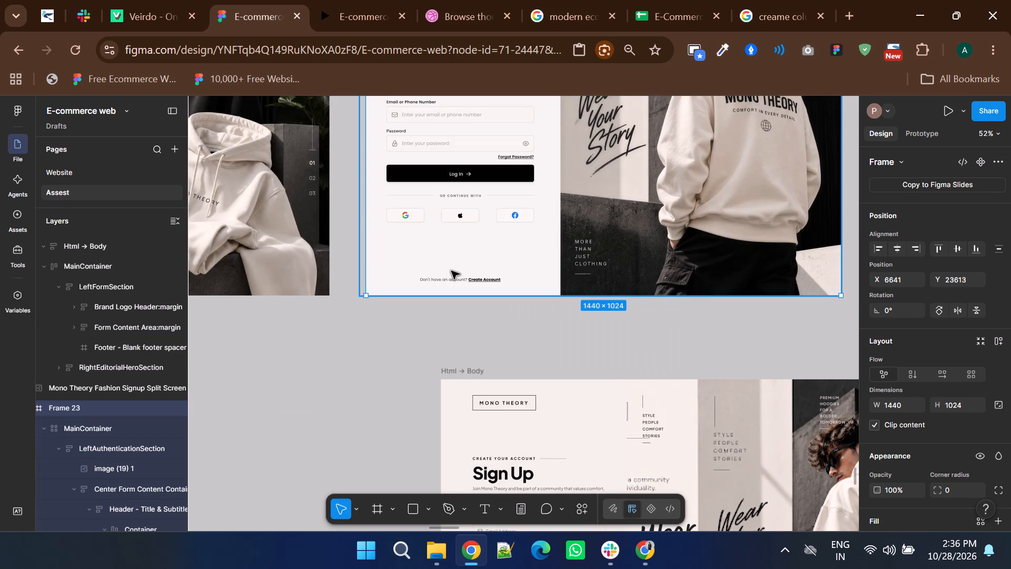
# Extend Frame 23 downward to about 1089 high so the form's account-creation footer fits inside.
pyautogui.scroll(-3, 451, 271)
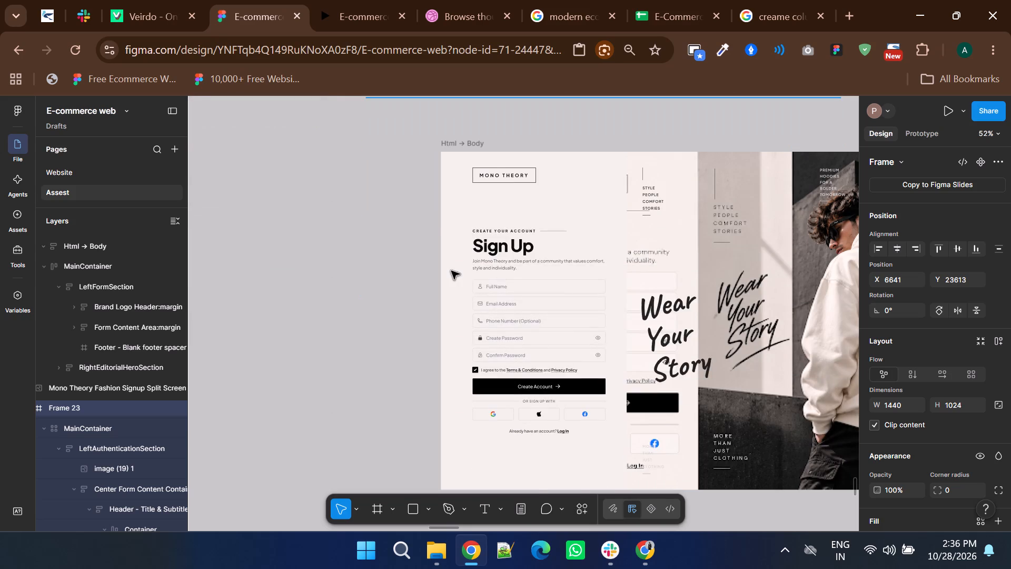
pyautogui.scroll(3, 451, 271)
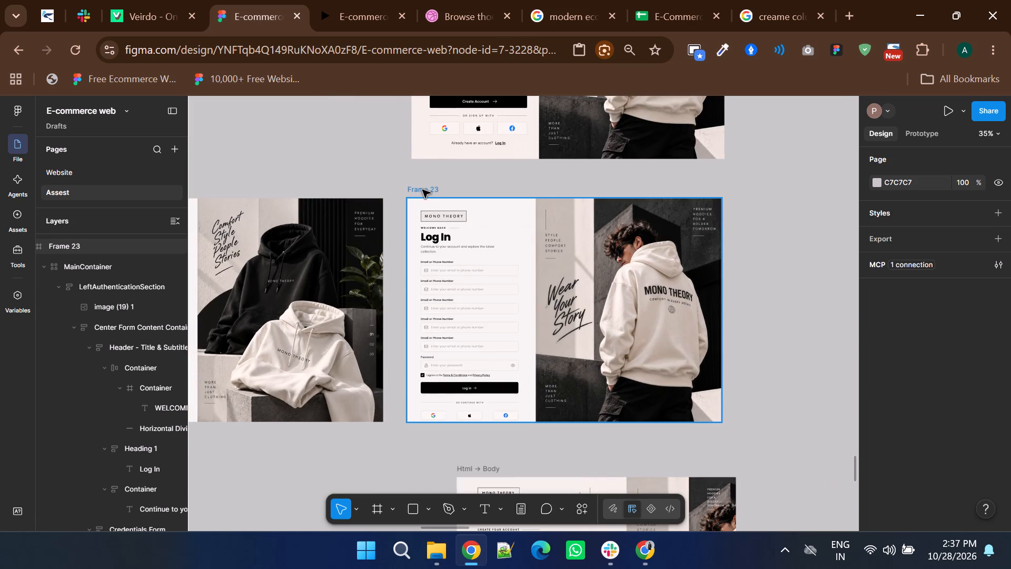
pyautogui.click(422, 190)
pyautogui.moveTo(423, 424); pyautogui.dragTo(421, 436)
pyautogui.click(417, 415)
pyautogui.keyDown('ctrl'); pyautogui.moveTo(417, 419); pyautogui.dragTo(419, 437); pyautogui.keyUp('ctrl')
pyautogui.click(409, 460)
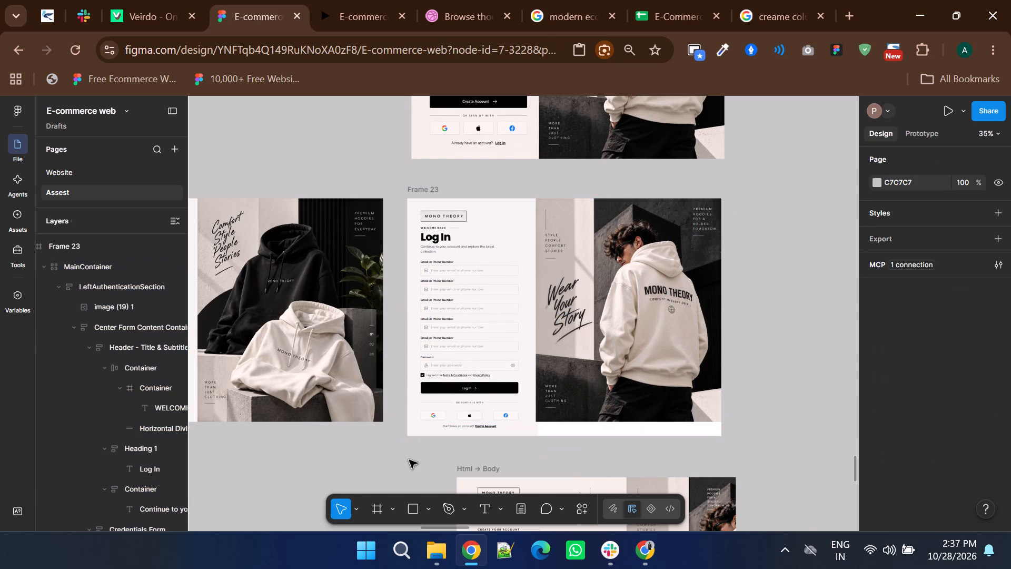
# Stretch the hoodie photo in Frame 23 down to the frame's bottom edge, making it 1089 high.
pyautogui.click(586, 417)
pyautogui.keyDown('ctrl'); pyautogui.click(586, 417); pyautogui.keyUp('ctrl')
pyautogui.moveTo(591, 420); pyautogui.dragTo(594, 435)
pyautogui.click(777, 332)
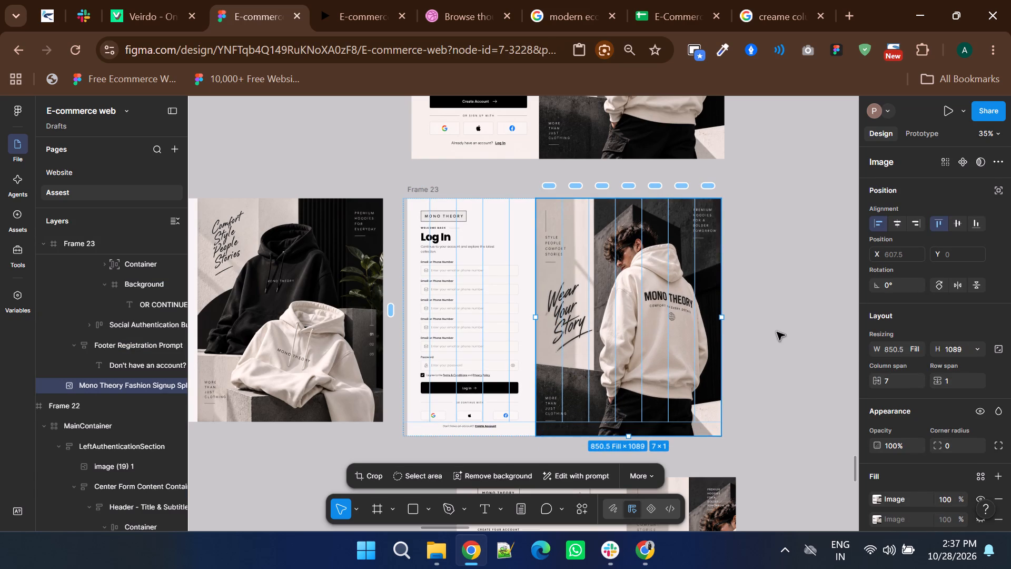
# Examine the form in Frame 23 up close, from the repeated input fields to the account-creation footer.
pyautogui.scroll(-1, 777, 332)
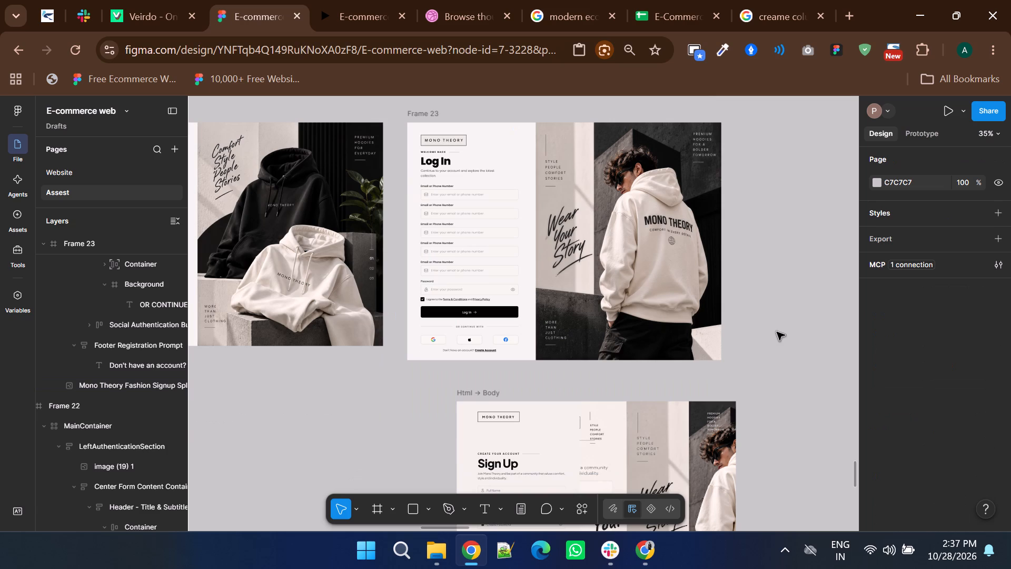
pyautogui.keyDown('ctrl'); pyautogui.scroll(4, 455, 323); pyautogui.keyUp('ctrl')
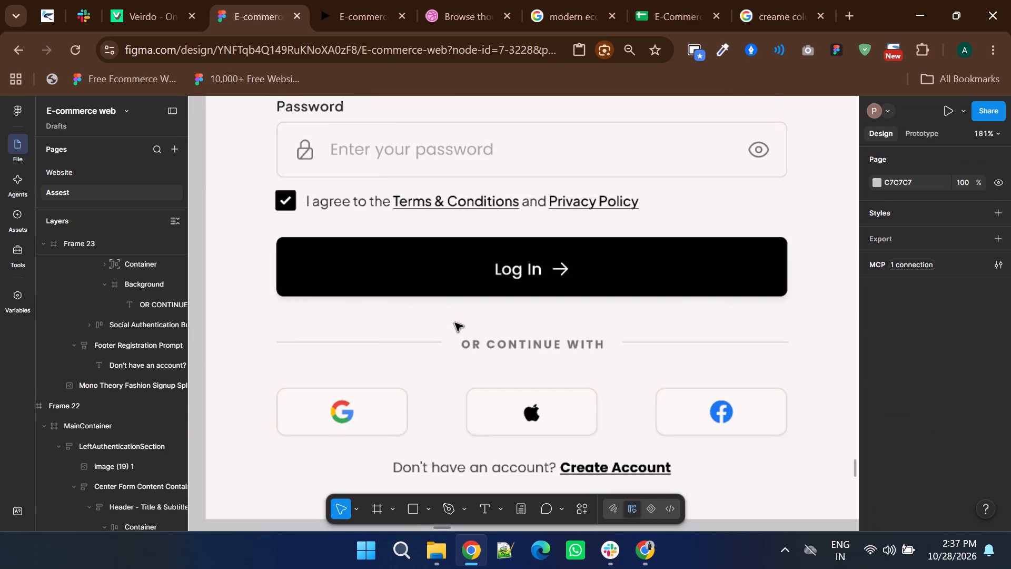
pyautogui.keyDown('ctrl'); pyautogui.scroll(-2, 432, 359); pyautogui.keyUp('ctrl')
pyautogui.scroll(1, 440, 360)
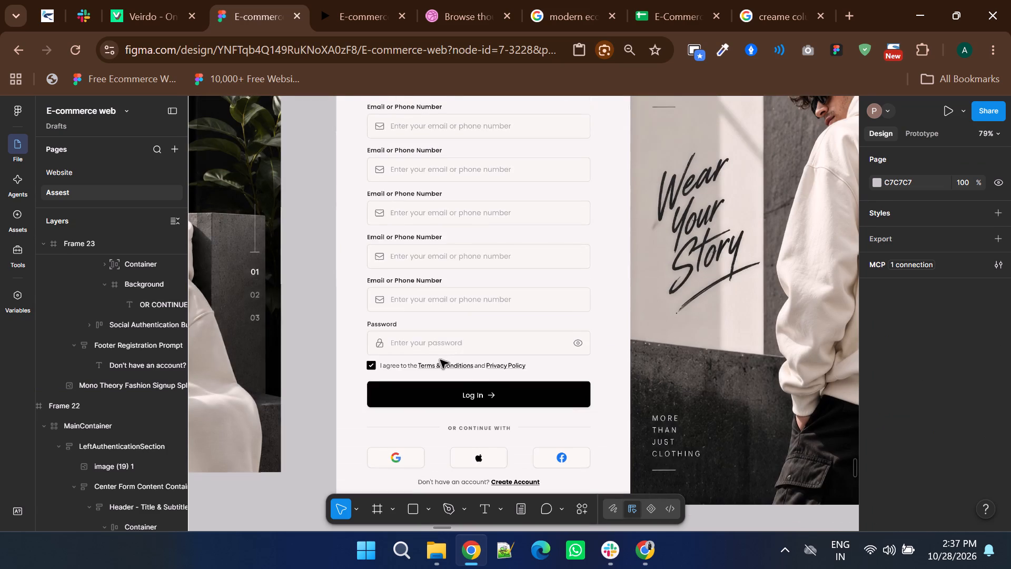
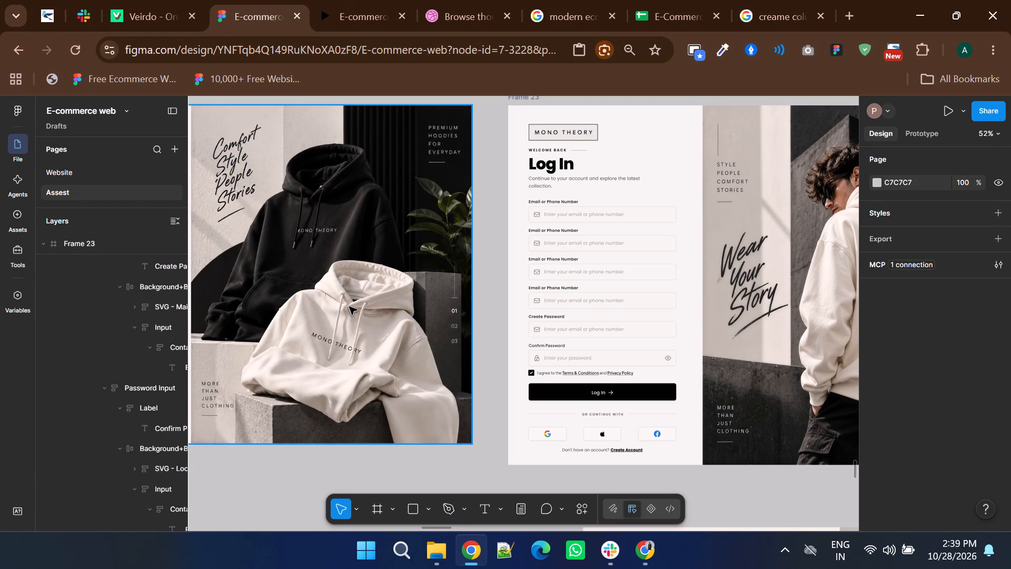
# Change the label of the first input field in Frame 23's form to "Full Name".
pyautogui.keyDown('ctrl'); pyautogui.scroll(-3, 349, 307); pyautogui.keyUp('ctrl')
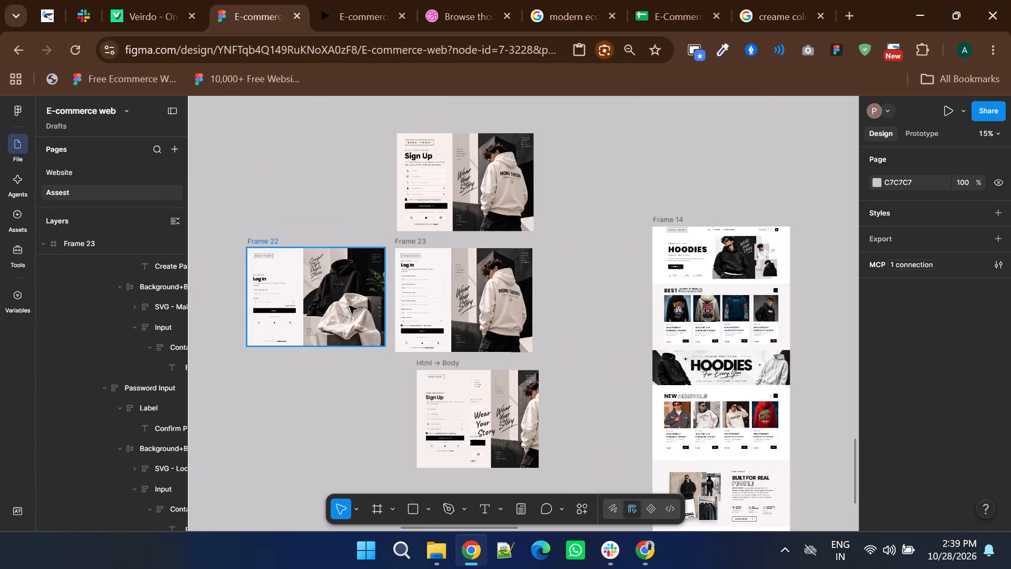
pyautogui.keyDown('ctrl'); pyautogui.scroll(4, 424, 353); pyautogui.keyUp('ctrl')
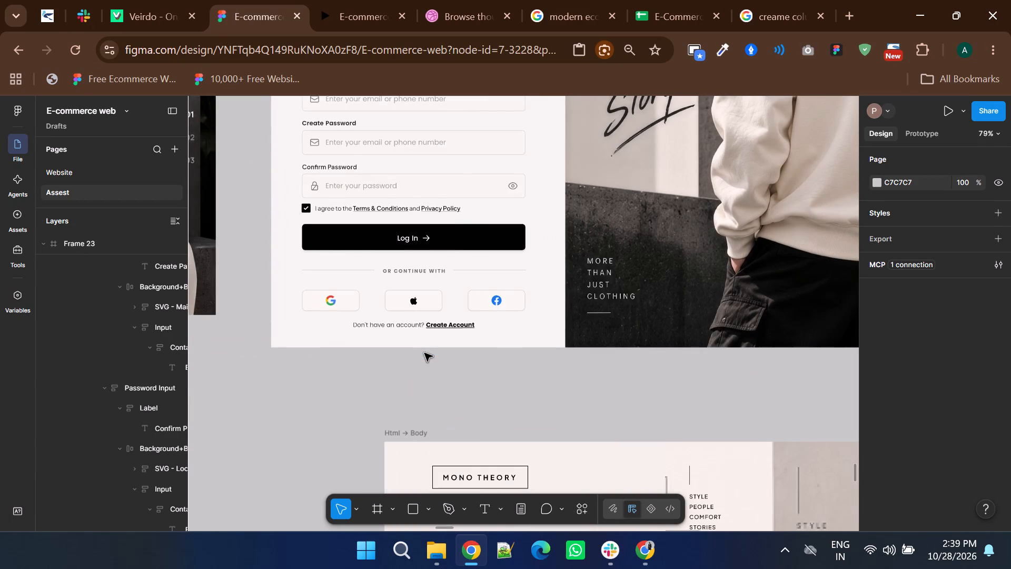
pyautogui.keyDown('ctrl'); pyautogui.scroll(-1, 431, 359); pyautogui.keyUp('ctrl')
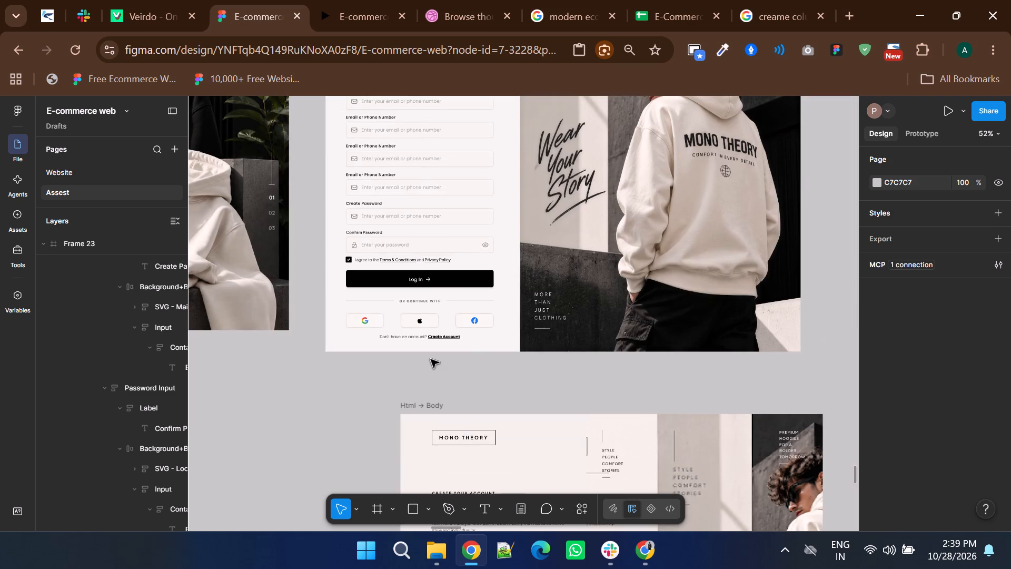
pyautogui.scroll(-2, 412, 339)
pyautogui.scroll(5, 411, 339)
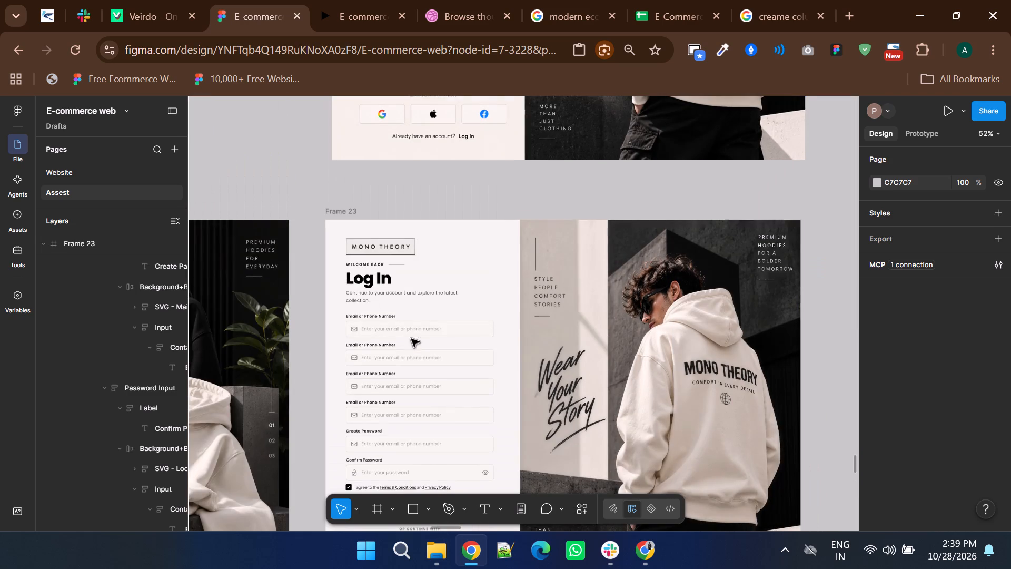
pyautogui.keyDown('ctrl'); pyautogui.scroll(2, 366, 319); pyautogui.keyUp('ctrl')
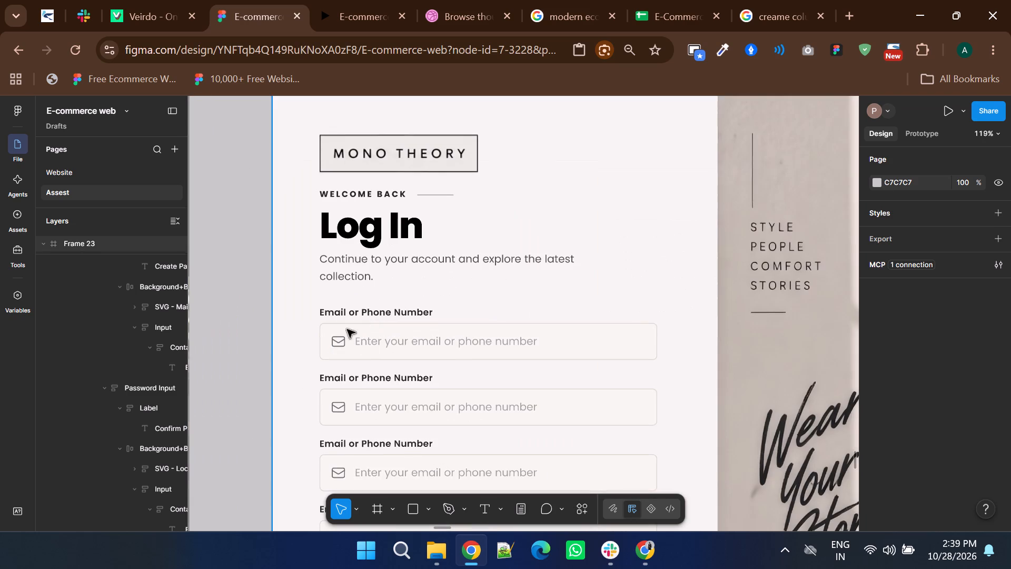
pyautogui.keyDown('ctrl'); pyautogui.doubleClick(363, 310); pyautogui.keyUp('ctrl')
pyautogui.doubleClick(363, 310)
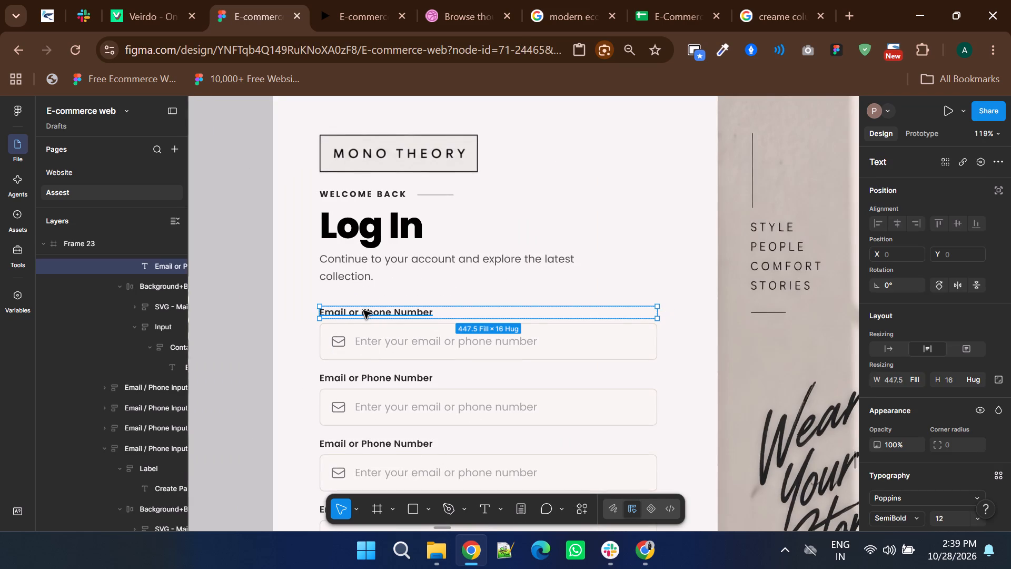
pyautogui.write('Full Name')
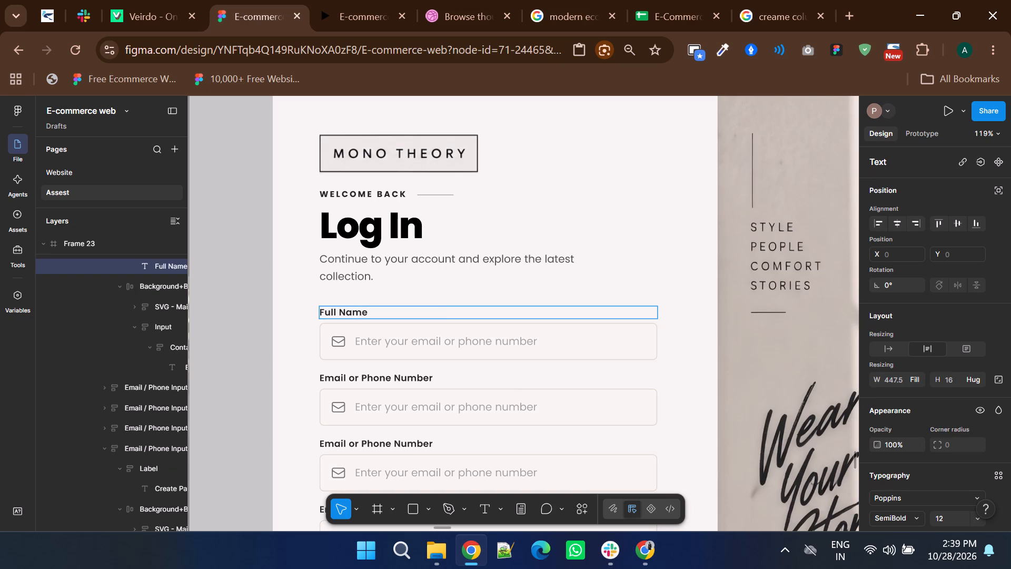
pyautogui.keyDown('ctrl'); pyautogui.scroll(-1, 462, 231); pyautogui.keyUp('ctrl')
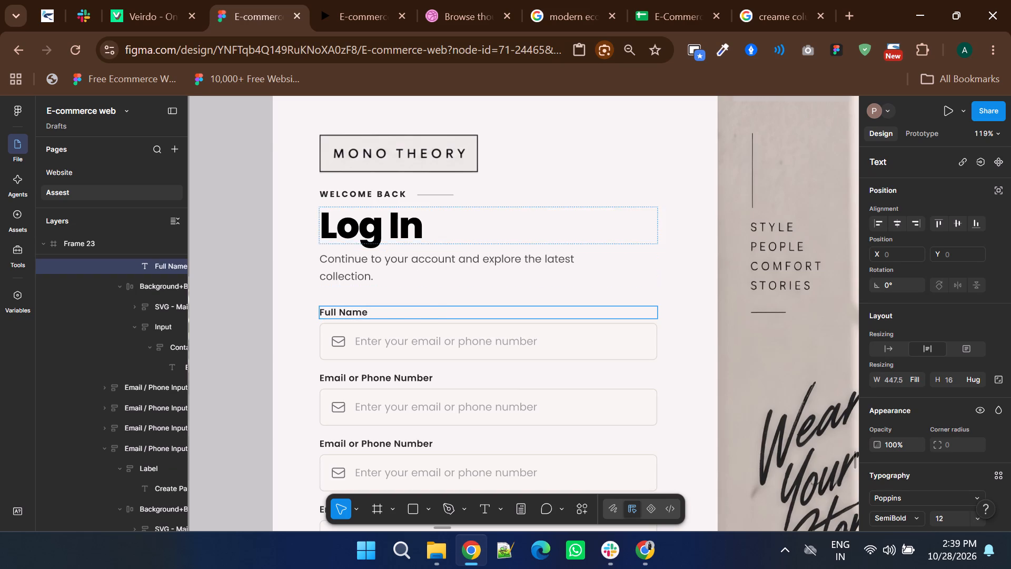
pyautogui.click(308, 290)
pyautogui.click(303, 279)
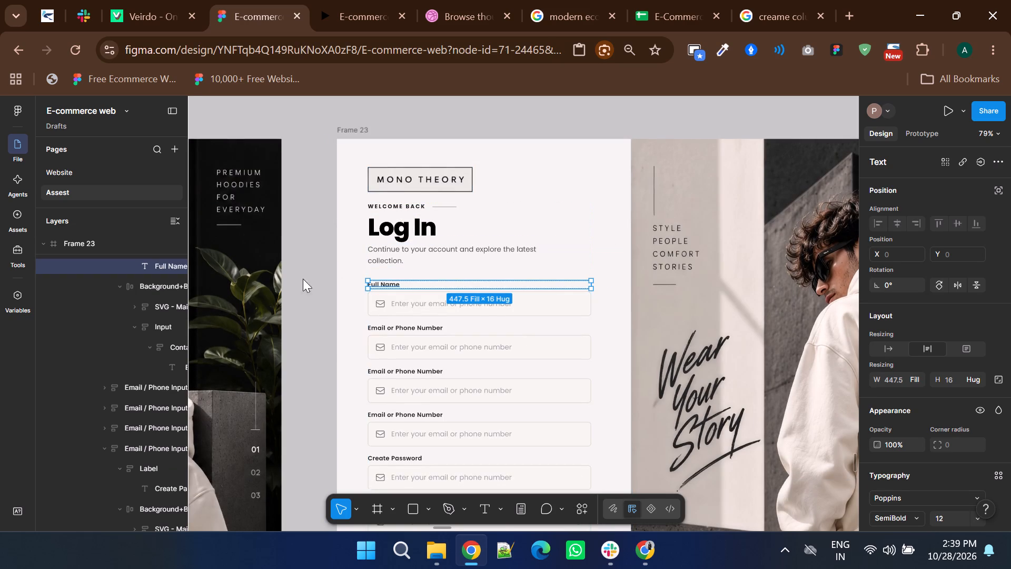
# Copy the person icon from the Html → Body sign-up form and replace the mail icon in Frame 23's Full Name field with it.
pyautogui.scroll(-1, 303, 279)
pyautogui.keyDown('ctrl'); pyautogui.scroll(-2, 330, 280); pyautogui.keyUp('ctrl')
pyautogui.scroll(-2, 330, 280)
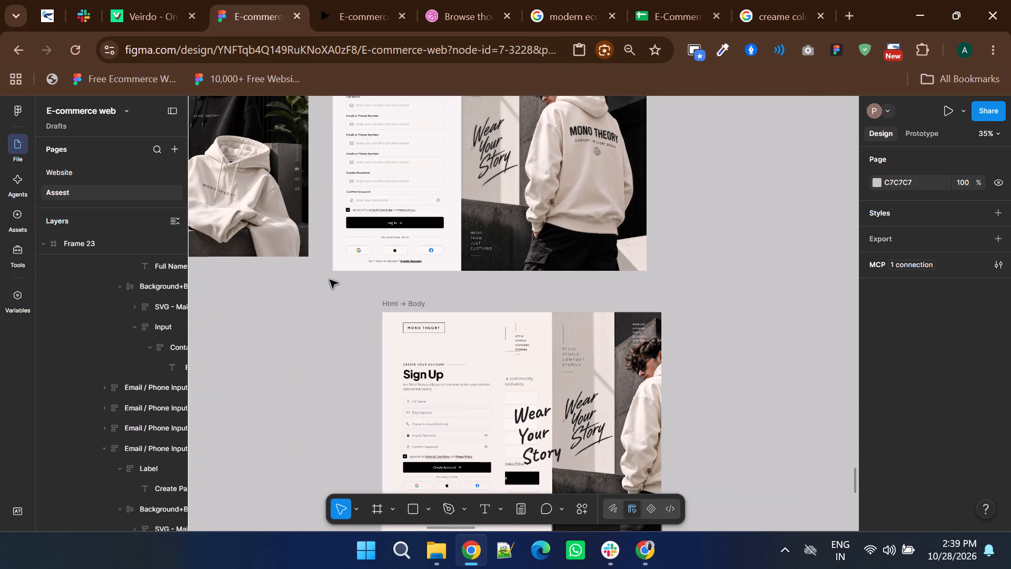
pyautogui.keyDown('ctrl'); pyautogui.scroll(2, 411, 389); pyautogui.keyUp('ctrl')
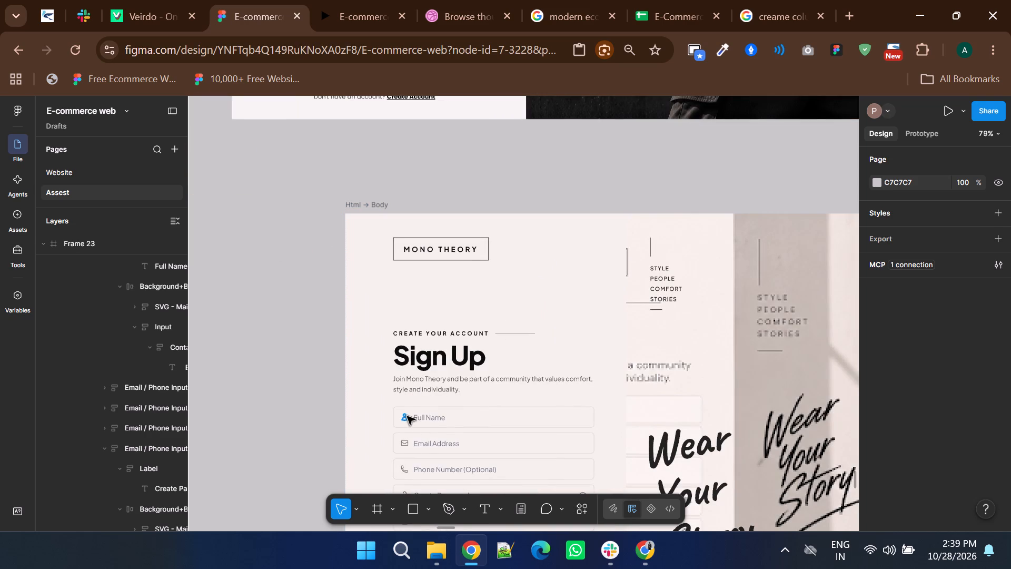
pyautogui.keyDown('ctrl'); pyautogui.click(407, 416); pyautogui.keyUp('ctrl')
pyautogui.rightClick(407, 416)
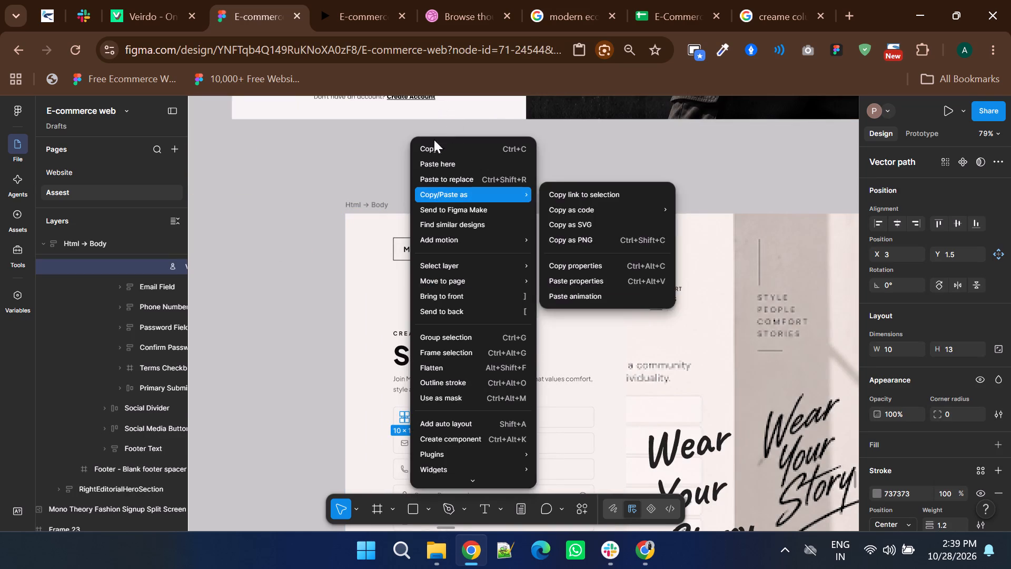
pyautogui.click(431, 153)
pyautogui.scroll(6, 340, 291)
pyautogui.scroll(2, 182, 323)
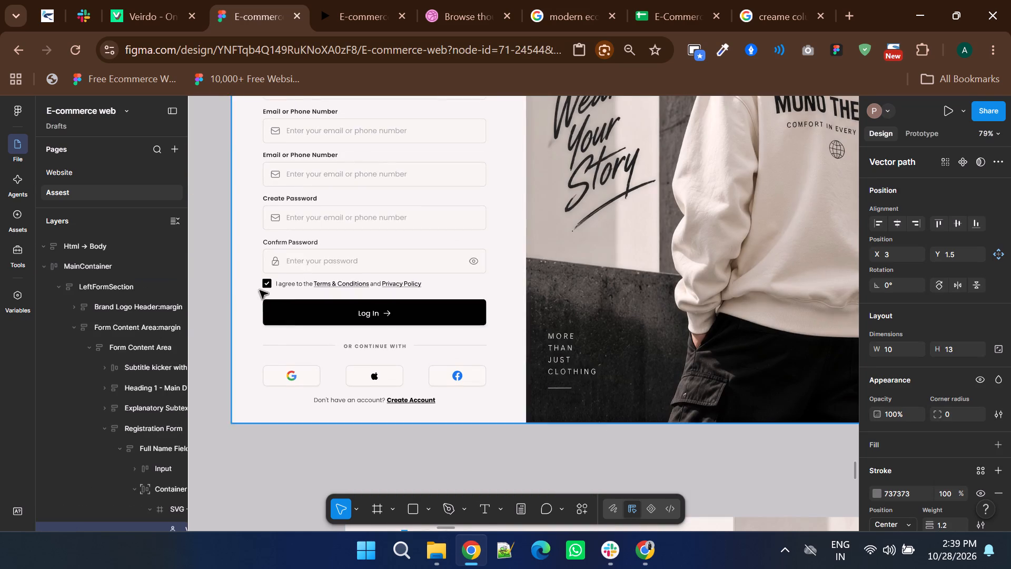
pyautogui.scroll(2, 263, 289)
pyautogui.keyDown('ctrl'); pyautogui.scroll(3, 268, 186); pyautogui.keyUp('ctrl')
pyautogui.keyDown('ctrl'); pyautogui.click(294, 218); pyautogui.keyUp('ctrl')
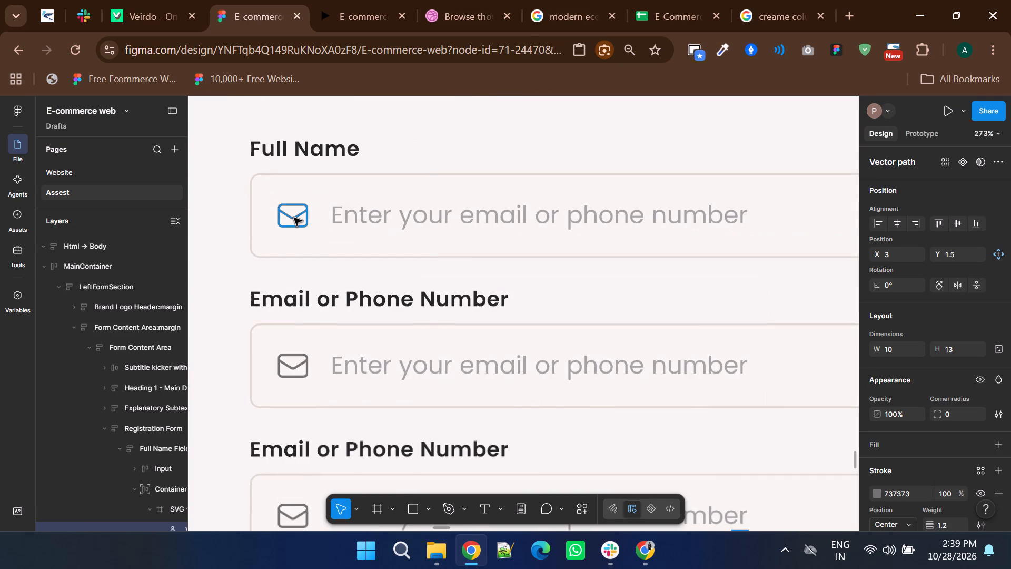
pyautogui.rightClick(294, 218)
pyautogui.click(326, 180)
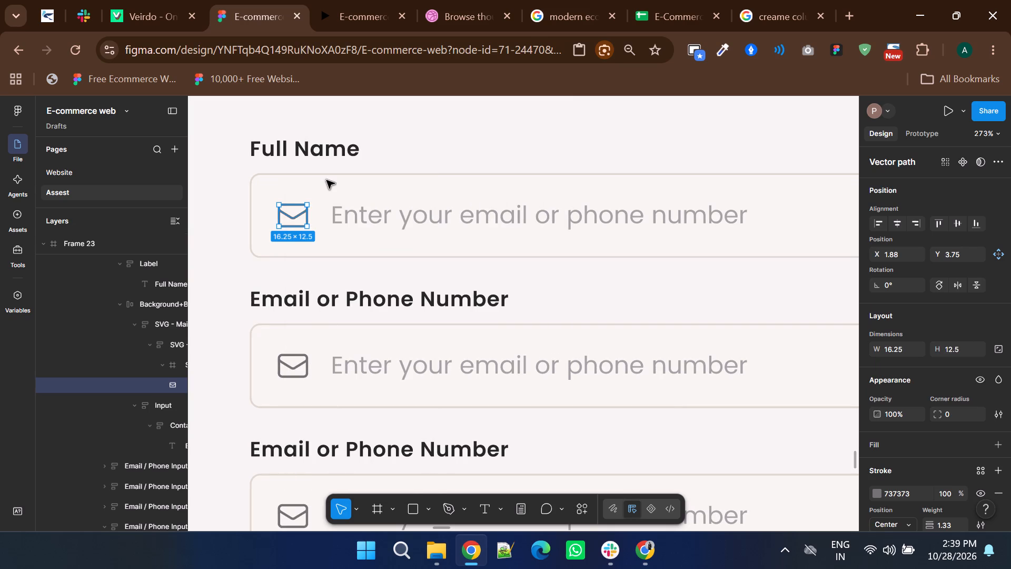
# Change the placeholder text in Frame 23's Full Name field to "Enter Your Full Name".
pyautogui.click(383, 219)
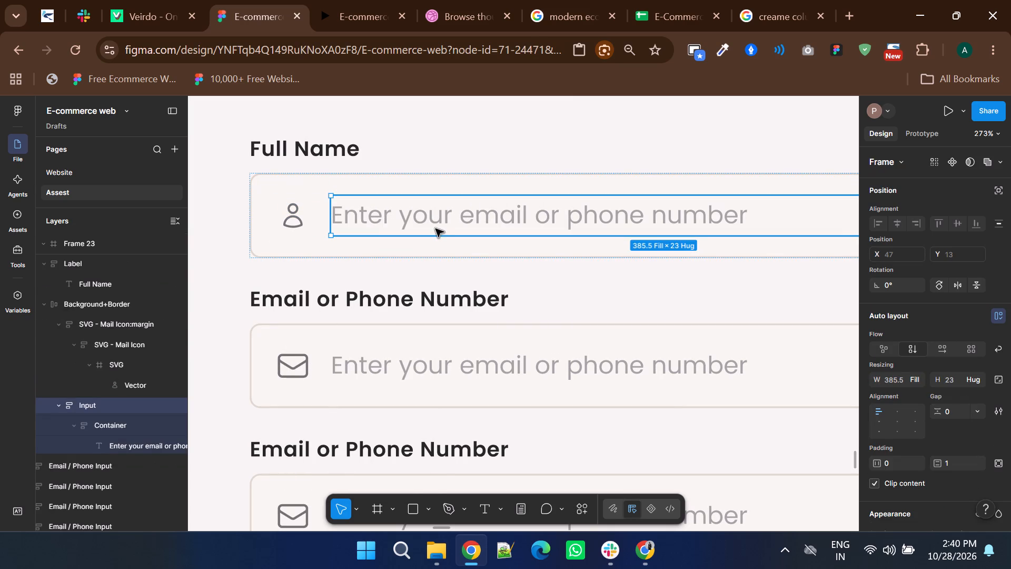
pyautogui.keyDown('ctrl'); pyautogui.scroll(-3, 435, 229); pyautogui.keyUp('ctrl')
pyautogui.scroll(-4, 435, 217)
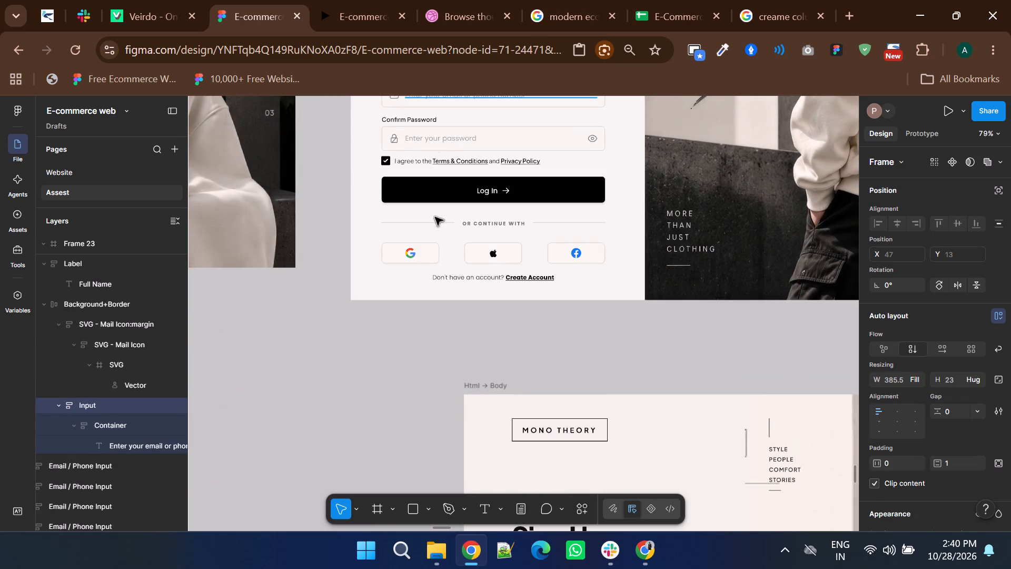
pyautogui.scroll(-3, 435, 217)
pyautogui.scroll(6, 435, 217)
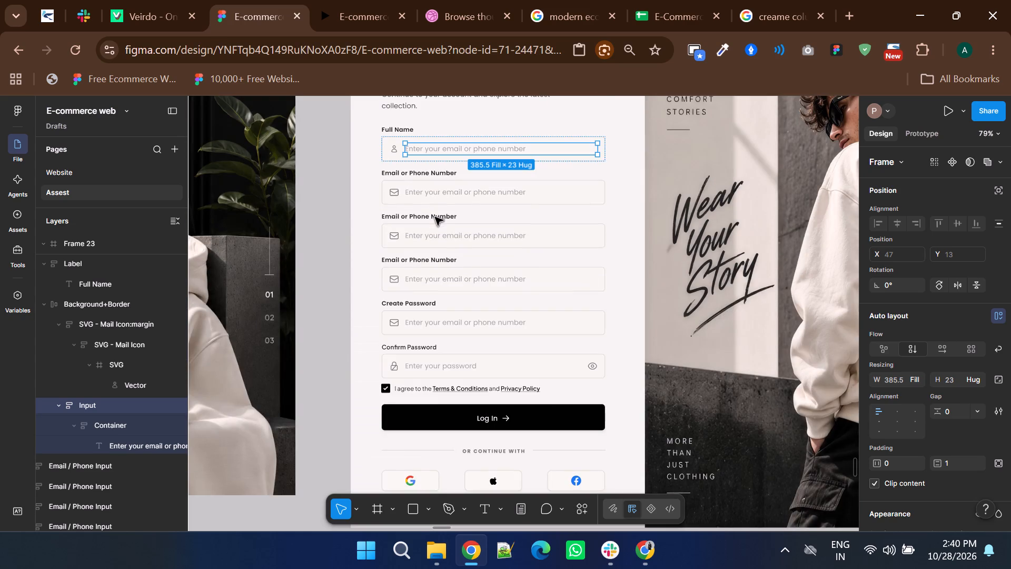
pyautogui.keyDown('ctrl'); pyautogui.doubleClick(422, 149); pyautogui.keyUp('ctrl')
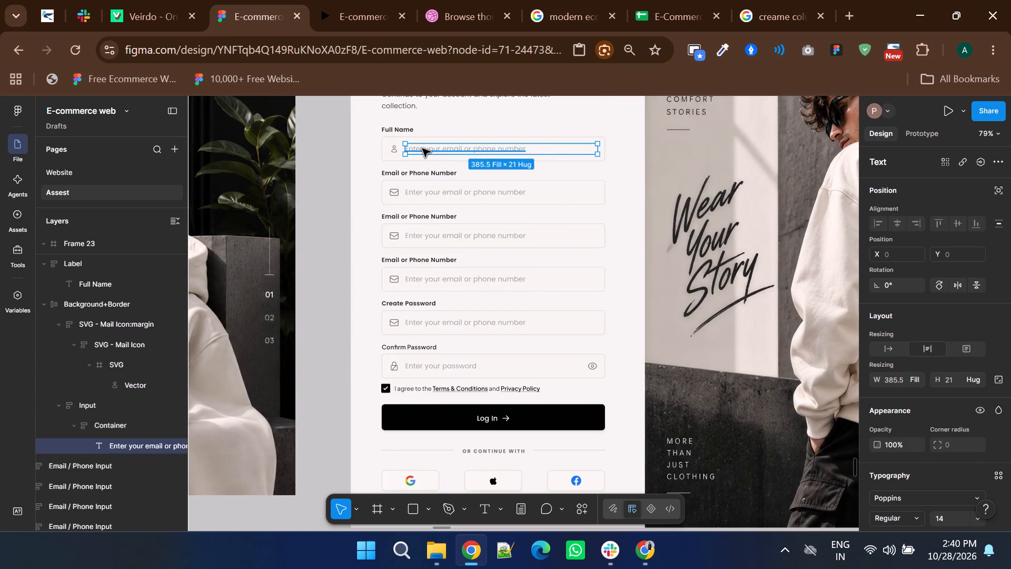
pyautogui.keyDown('ctrl'); pyautogui.doubleClick(422, 149); pyautogui.keyUp('ctrl')
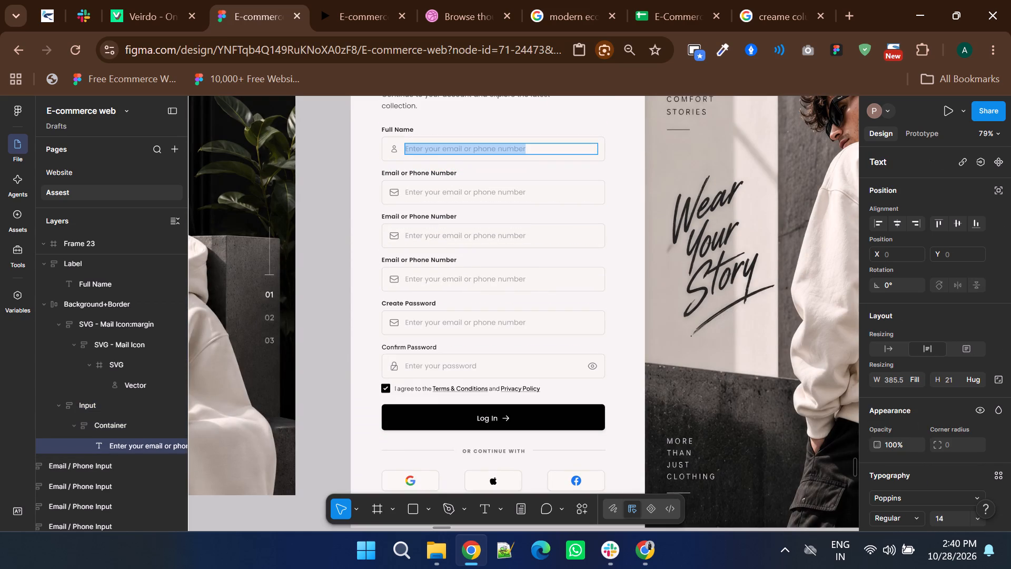
pyautogui.write('Enter Yu')
pyautogui.press('BackSpace')
pyautogui.write('our Full Name')
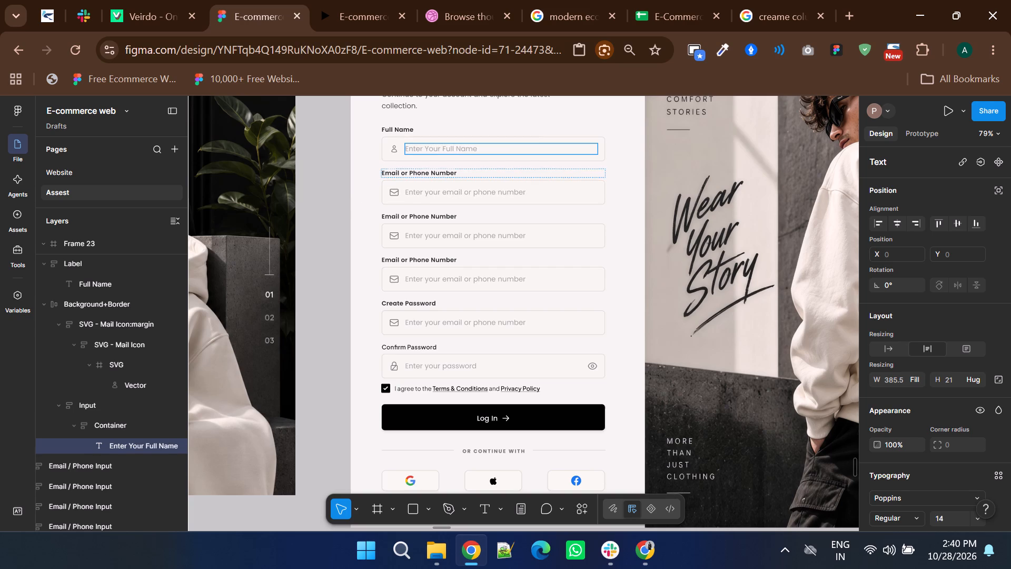
pyautogui.click(338, 204)
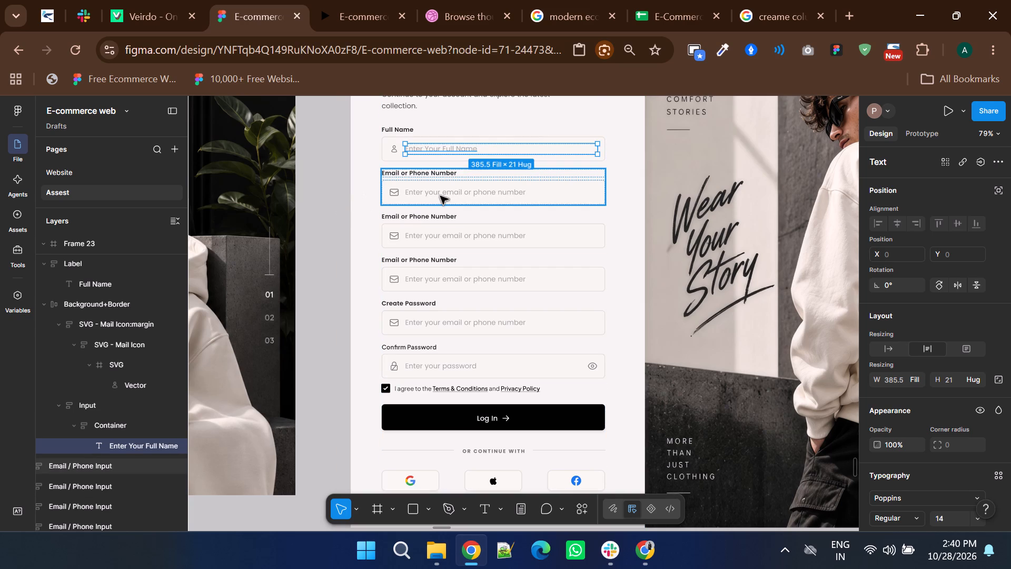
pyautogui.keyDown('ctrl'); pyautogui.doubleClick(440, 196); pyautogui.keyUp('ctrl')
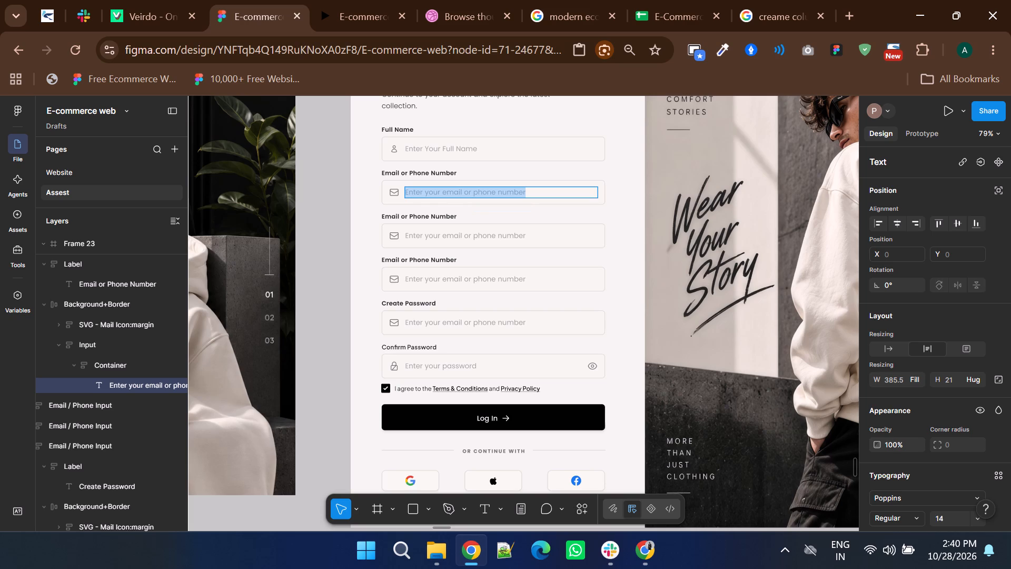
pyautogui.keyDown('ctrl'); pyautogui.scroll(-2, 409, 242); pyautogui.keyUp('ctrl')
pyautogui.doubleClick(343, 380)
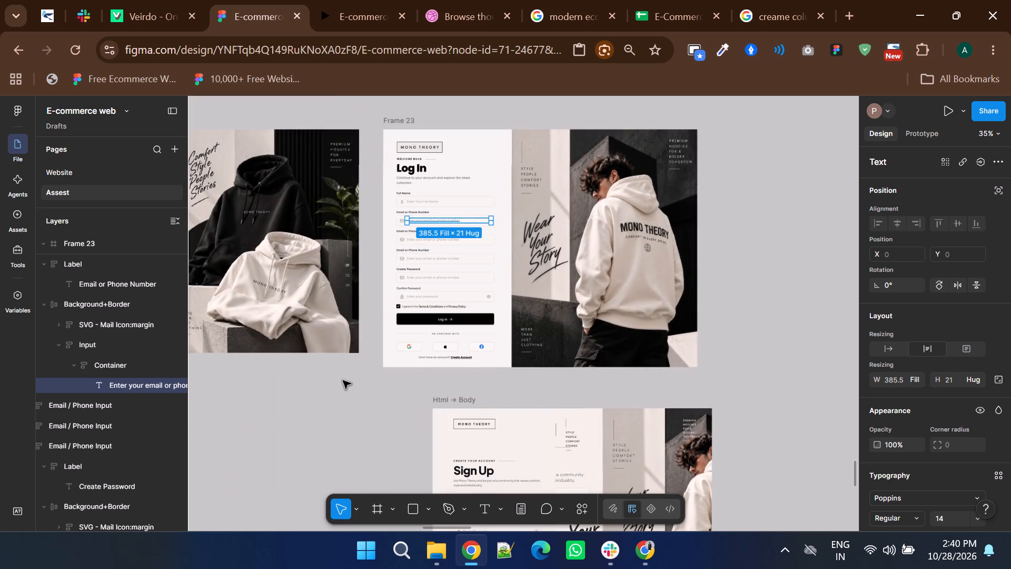
# Move the Html → Body reference frame up beside Frame 23's hoodie photo, at about X 8146, Y 23678.
pyautogui.moveTo(447, 398); pyautogui.dragTo(723, 232)
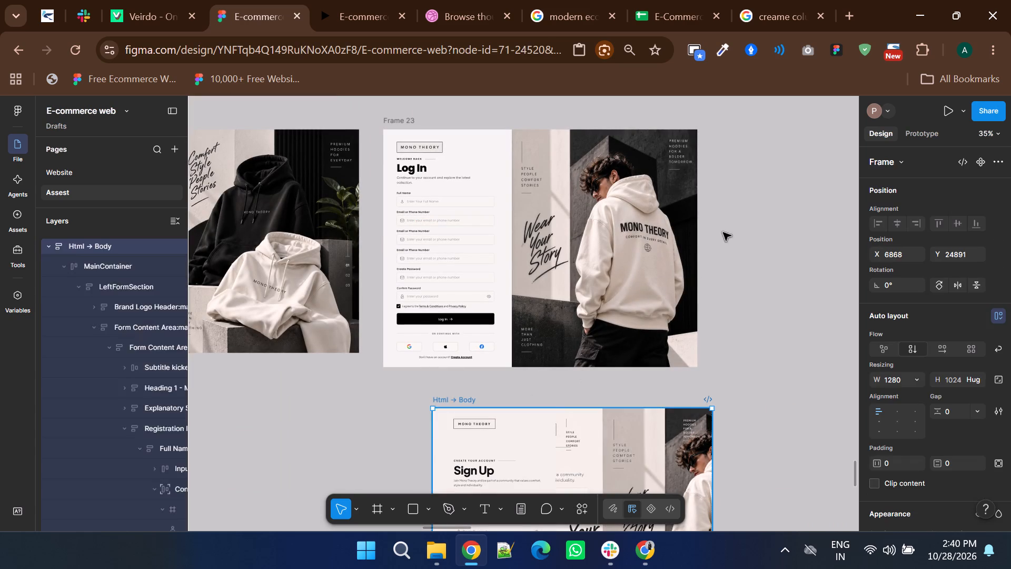
pyautogui.moveTo(723, 232); pyautogui.dragTo(726, 131)
# Change the label of the second input field in Frame 23's form to "Email Address".
pyautogui.keyDown('ctrl'); pyautogui.scroll(1, 715, 204); pyautogui.keyUp('ctrl')
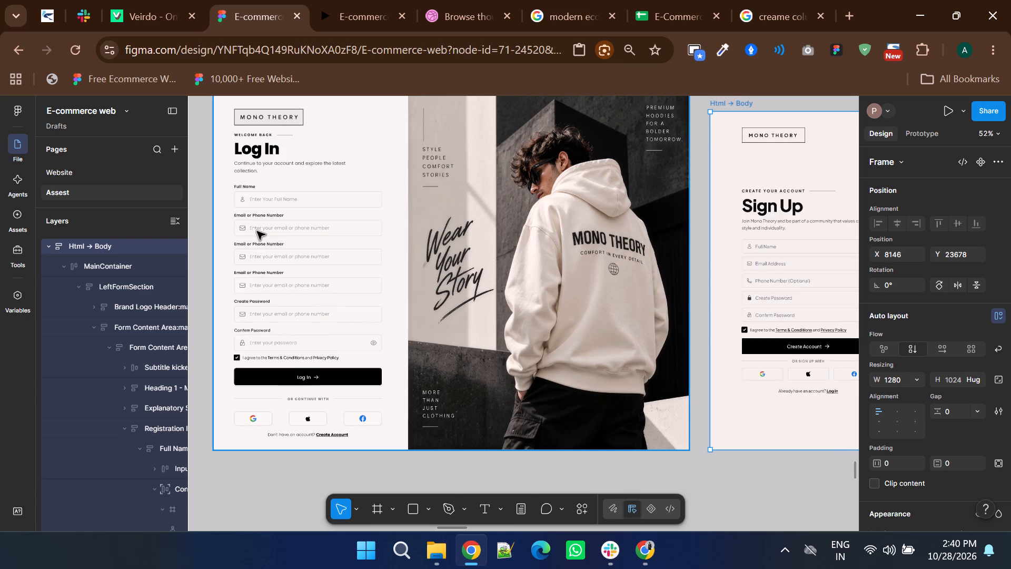
pyautogui.keyDown('ctrl'); pyautogui.doubleClick(253, 217); pyautogui.keyUp('ctrl')
pyautogui.doubleClick(253, 217)
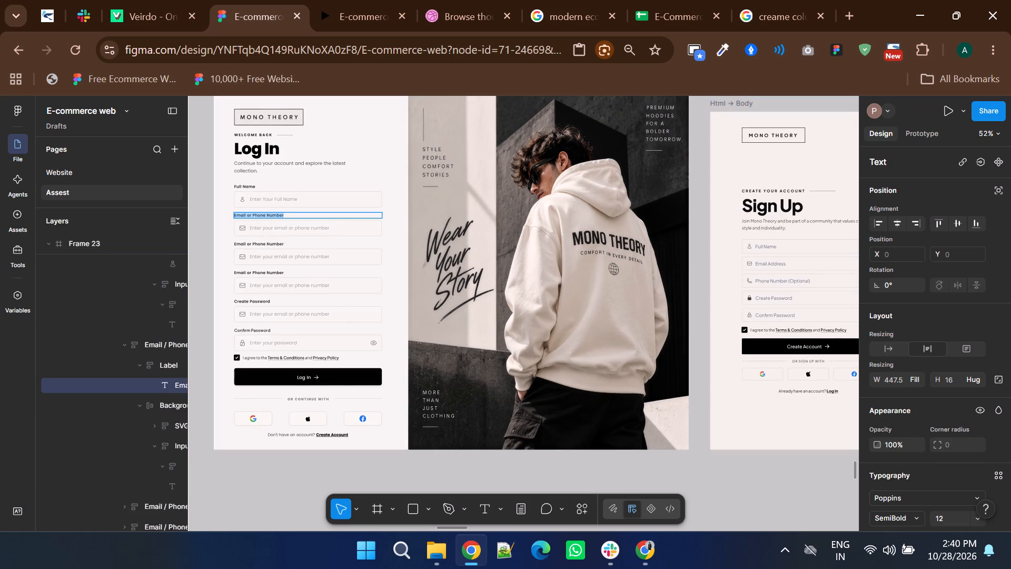
pyautogui.press('e')
pyautogui.press('BackSpace')
pyautogui.write('Email')
pyautogui.press('space')
pyautogui.write('Address')
pyautogui.doubleClick(209, 239)
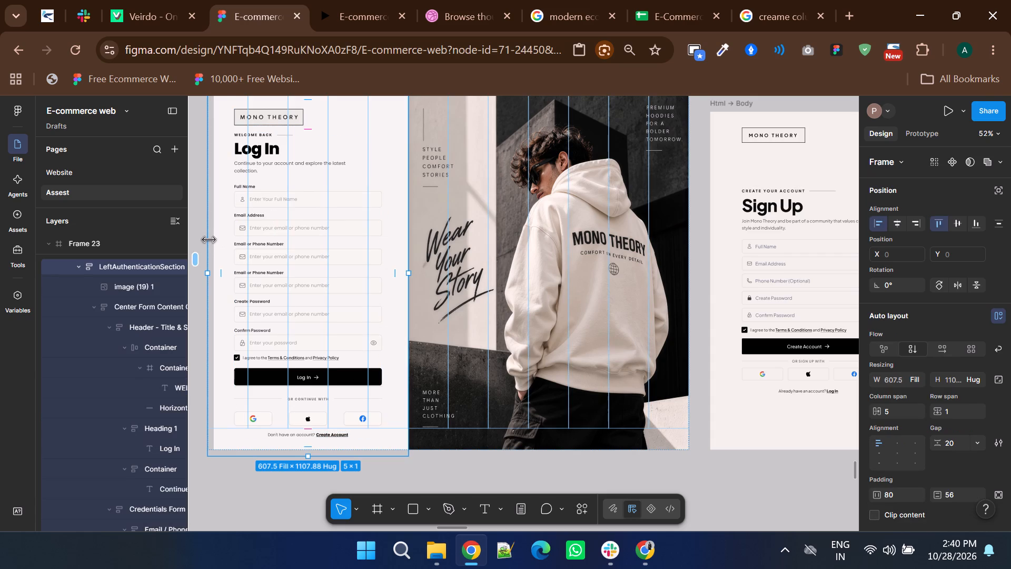
pyautogui.click(196, 235)
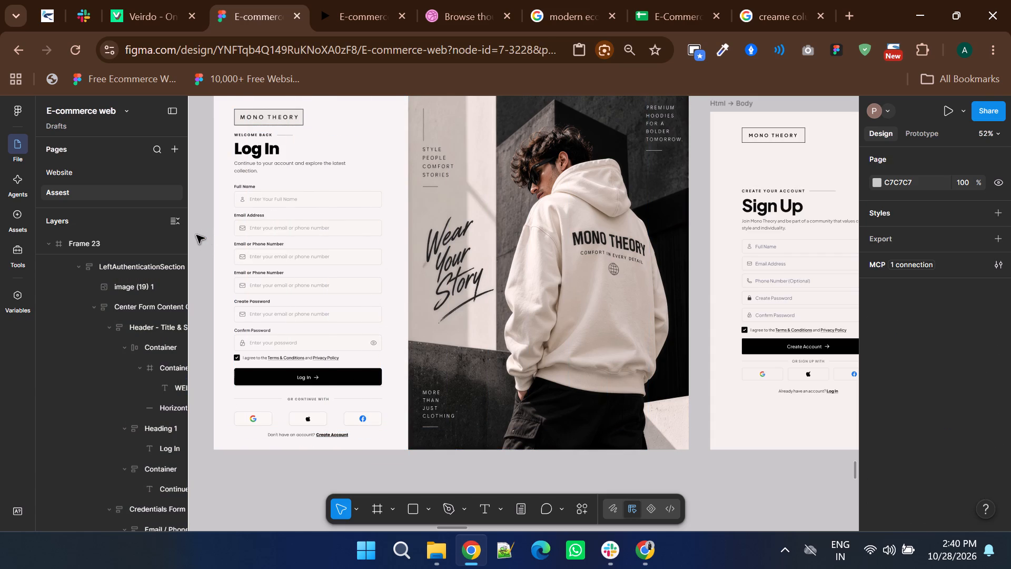
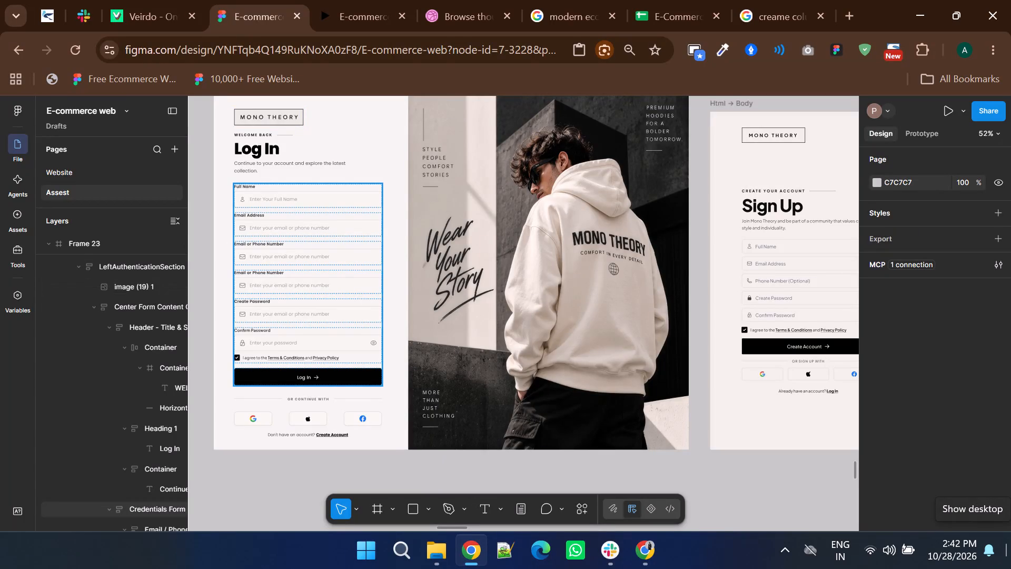
# Change the placeholder text in Frame 23's Email Address field to "Enter Your Email".
pyautogui.click(696, 328)
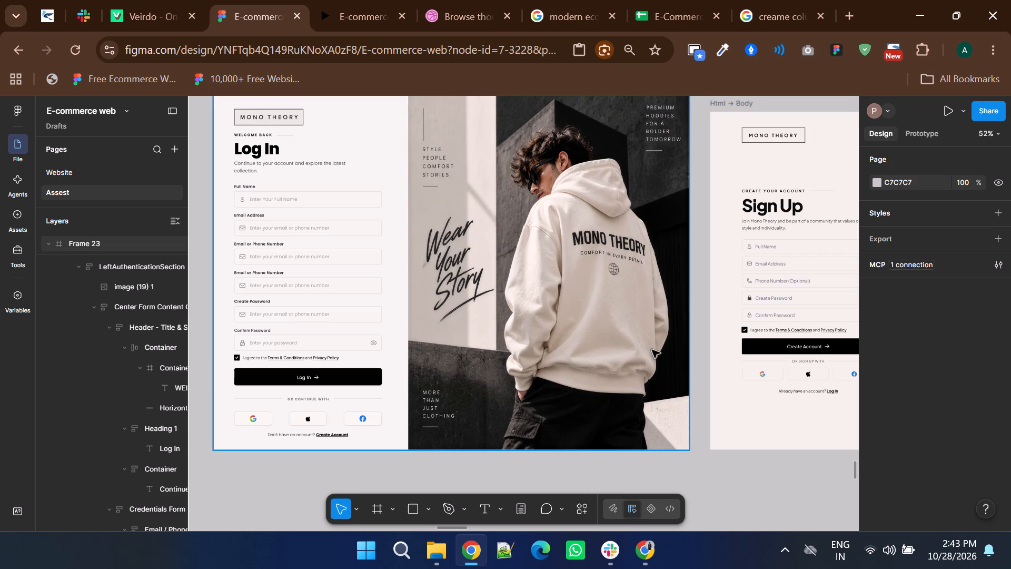
pyautogui.keyDown('ctrl'); pyautogui.scroll(-3, 652, 350); pyautogui.keyUp('ctrl')
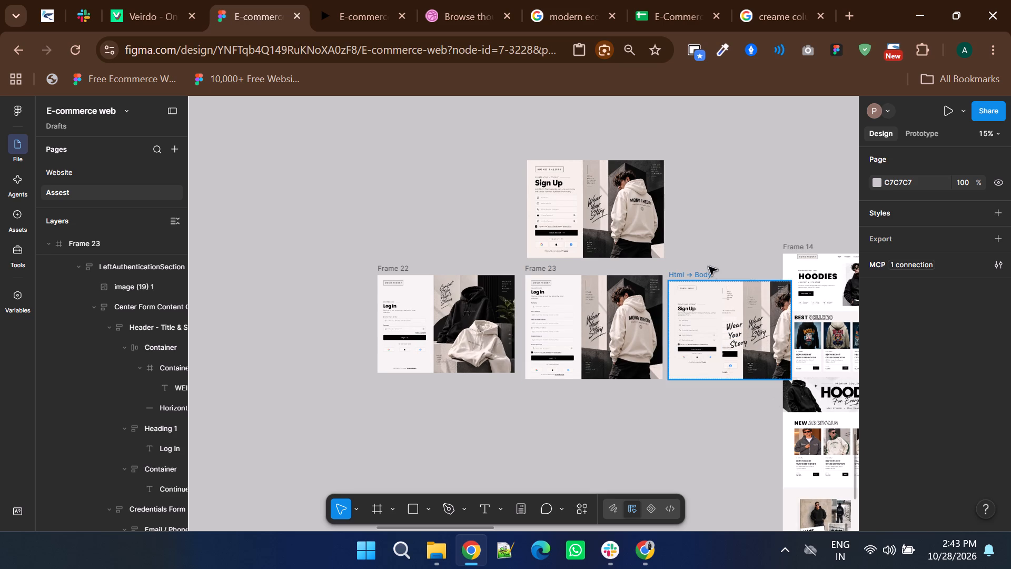
pyautogui.keyDown('ctrl'); pyautogui.scroll(3, 687, 313); pyautogui.keyUp('ctrl')
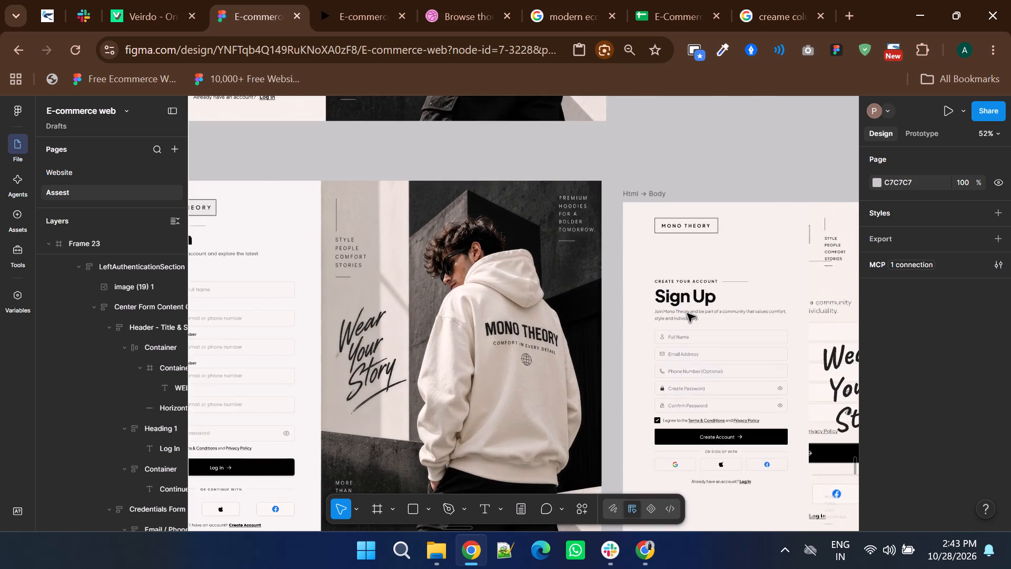
pyautogui.keyDown('shift'); pyautogui.scroll(2, 687, 313); pyautogui.keyUp('shift')
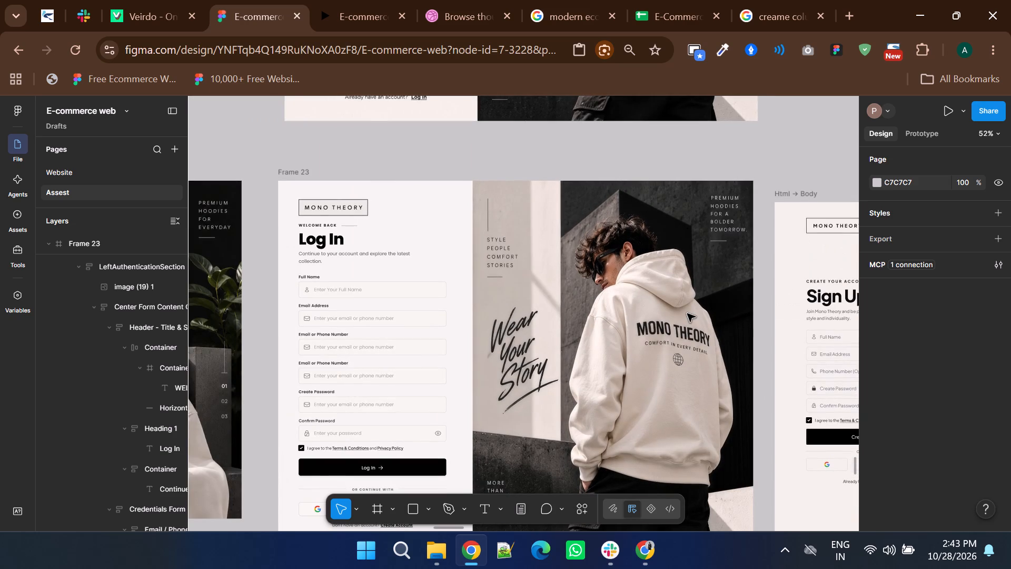
pyautogui.keyDown('ctrl'); pyautogui.scroll(-1, 687, 313); pyautogui.keyUp('ctrl')
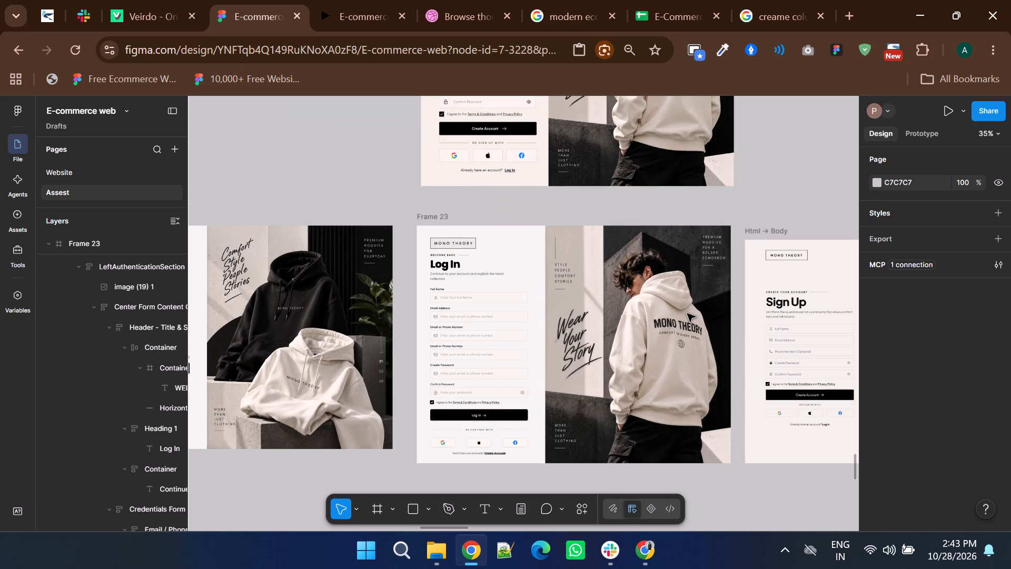
pyautogui.keyDown('ctrl'); pyautogui.scroll(1, 766, 361); pyautogui.keyUp('ctrl')
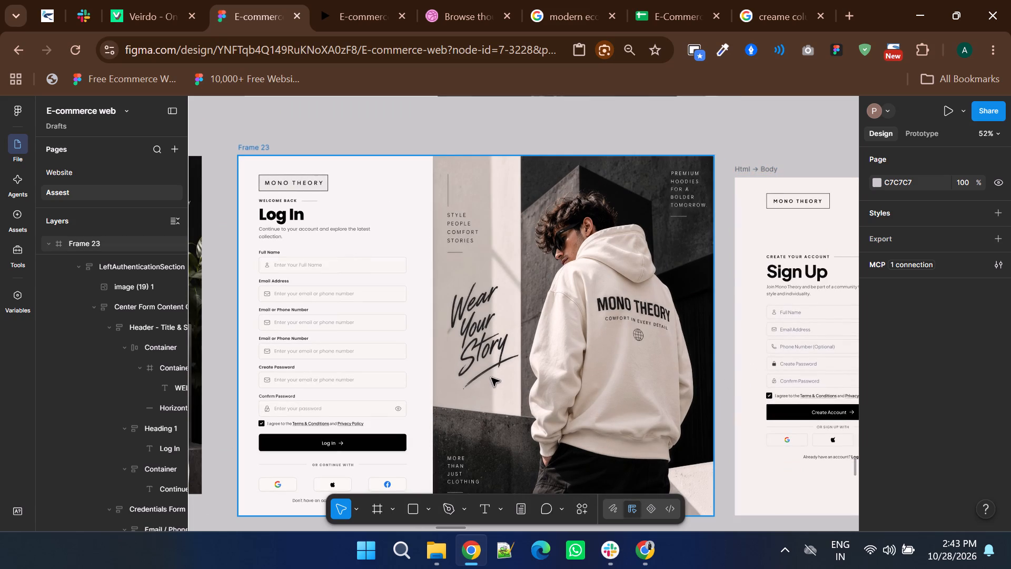
pyautogui.keyDown('ctrl'); pyautogui.tripleClick(317, 292); pyautogui.keyUp('ctrl')
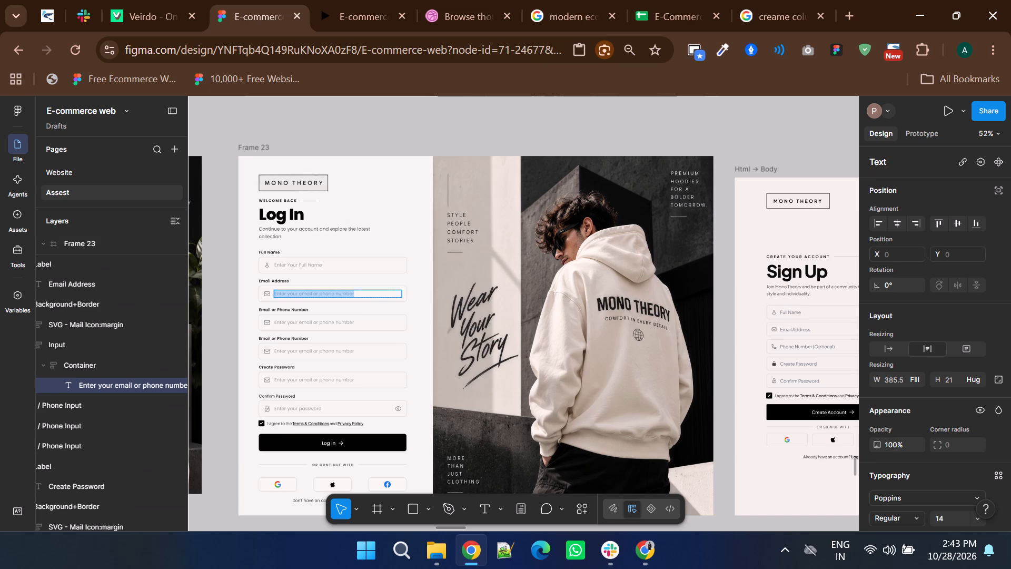
pyautogui.moveTo(314, 297); pyautogui.dragTo(374, 297)
pyautogui.press('BackSpace')
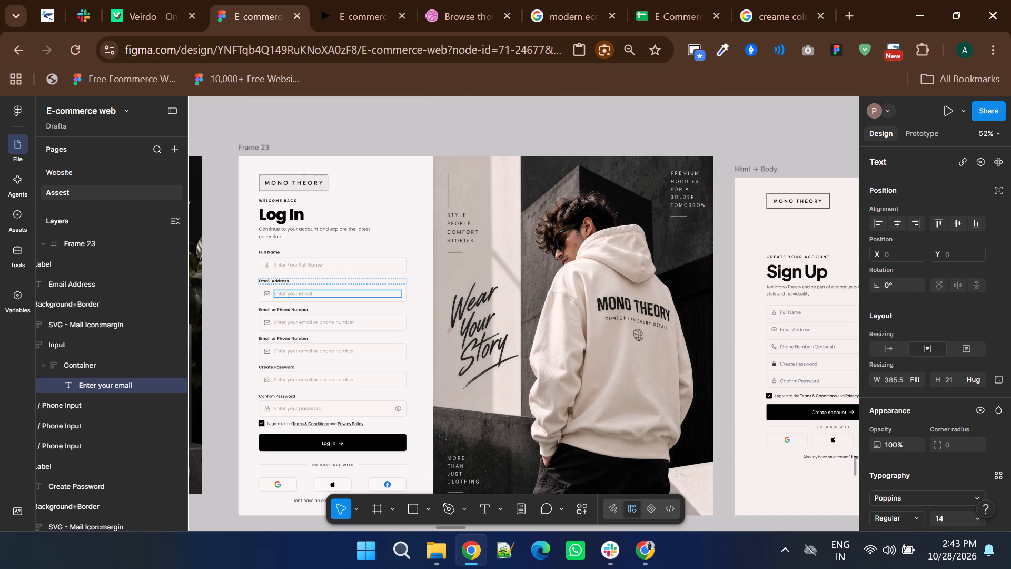
pyautogui.doubleClick(301, 291)
pyautogui.doubleClick(301, 291)
pyautogui.write('Enter')
pyautogui.press('space')
pyautogui.write('Your')
pyautogui.press('space')
pyautogui.write('Email')
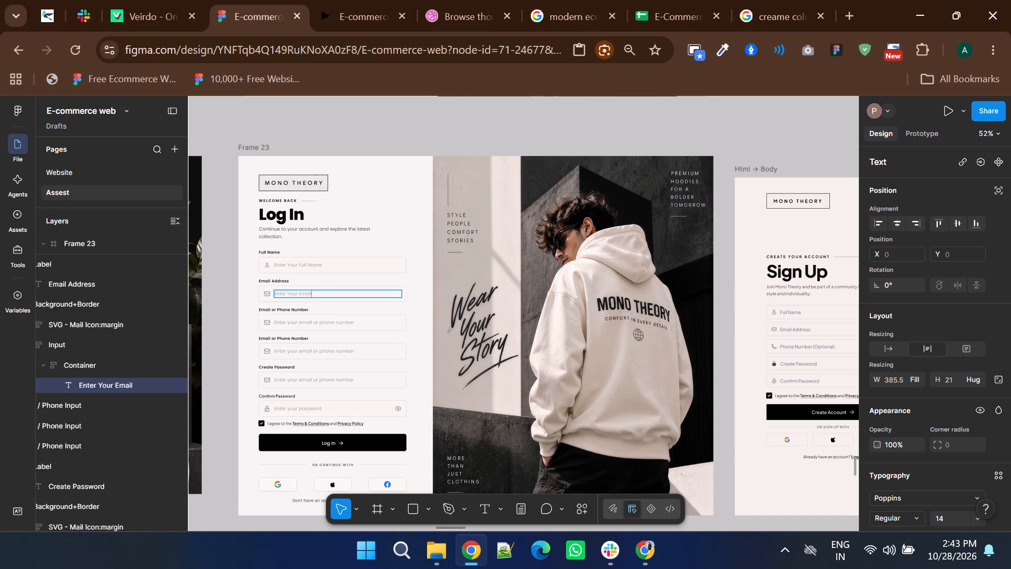
# Replace the placeholder text in the third input field of Frame 23's form with new text starting with "Enter".
pyautogui.tripleClick(291, 319)
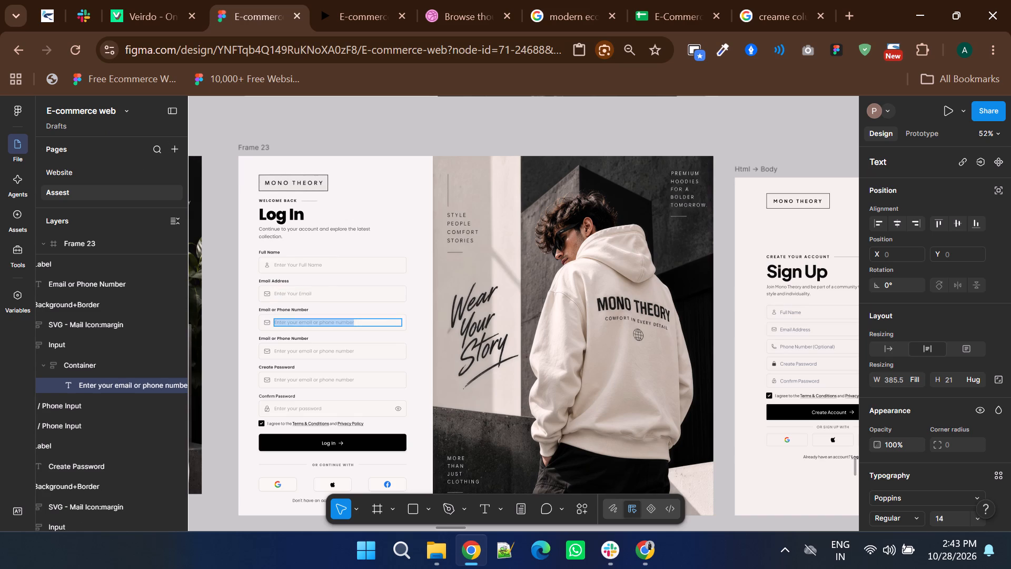
pyautogui.write('Phone')
pyautogui.press('space')
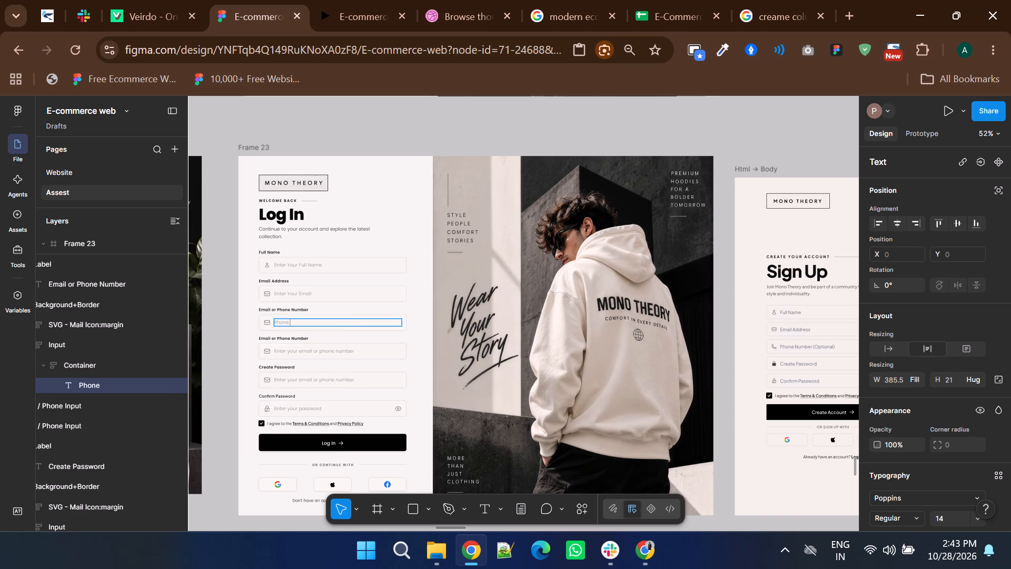
pyautogui.hotkey('shift', 'n')
pyautogui.press('BackSpace')
pyautogui.press('BackSpace')
pyautogui.press('BackSpace')
pyautogui.press('BackSpace')
pyautogui.press('BackSpace')
pyautogui.press('BackSpace')
pyautogui.press('BackSpace')
pyautogui.write('ente')
pyautogui.press('BackSpace')
pyautogui.press('BackSpace')
pyautogui.press('BackSpace')
pyautogui.press('BackSpace')
pyautogui.write('Enrter')
pyautogui.press('space')
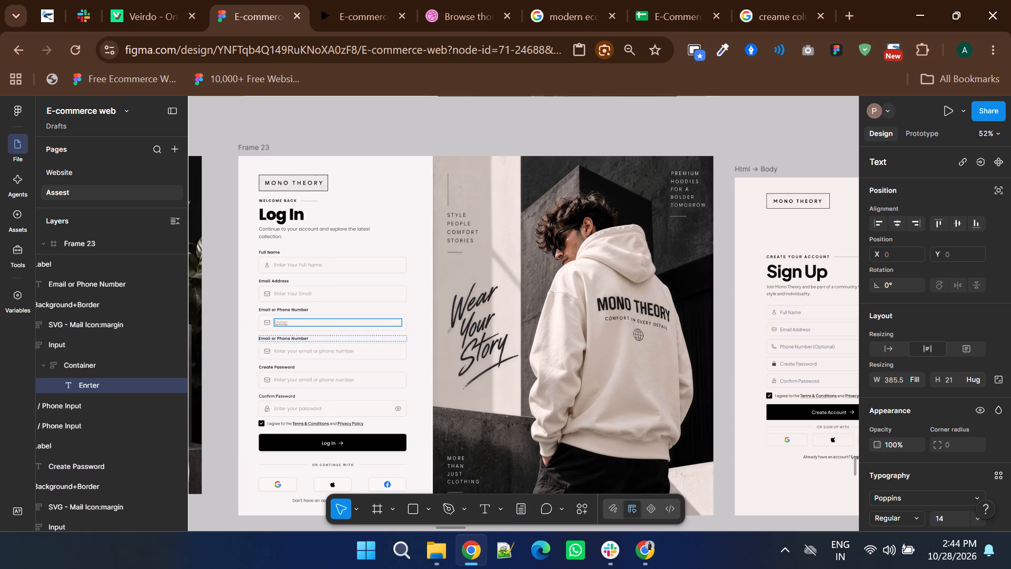
pyautogui.press('BackSpace')
pyautogui.press('BackSpace')
pyautogui.press('BackSpace')
pyautogui.press('BackSpace')
pyautogui.press('BackSpace')
pyautogui.write('ter')
pyautogui.press('space')
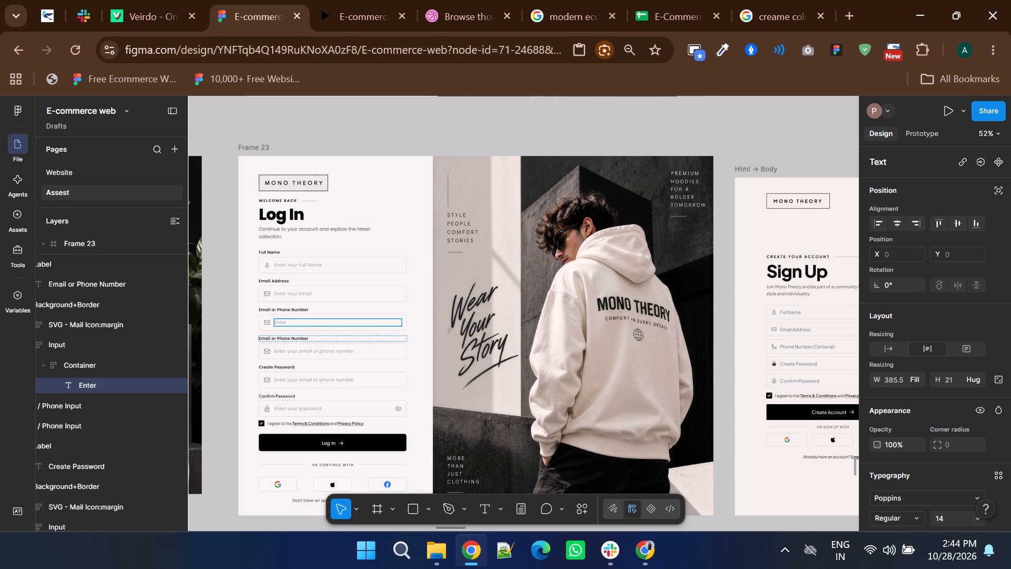
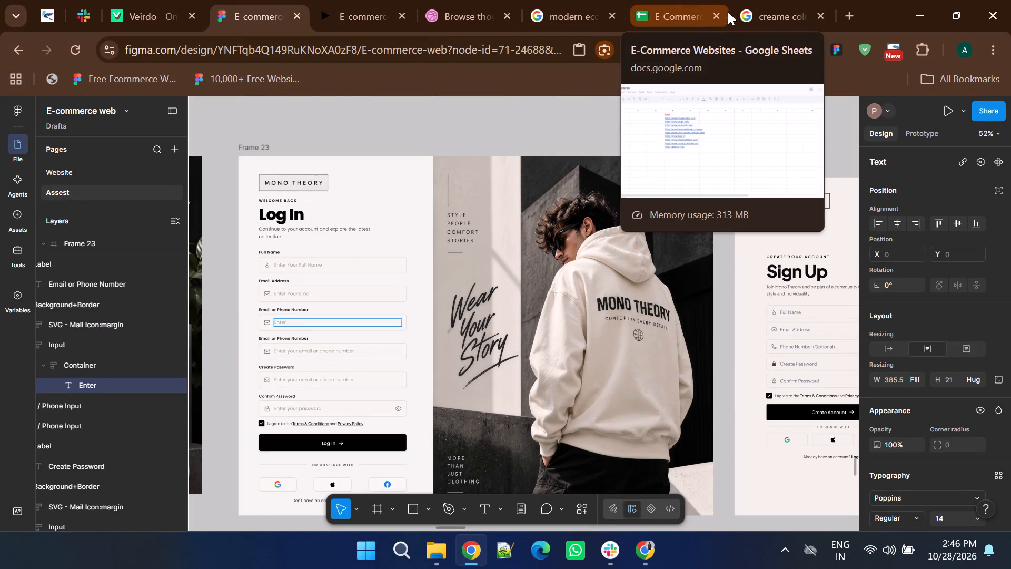
# Close the cream colour Google search tab and open the Menu Grid Trade Figma file in a new browser tab.
pyautogui.click(827, 14)
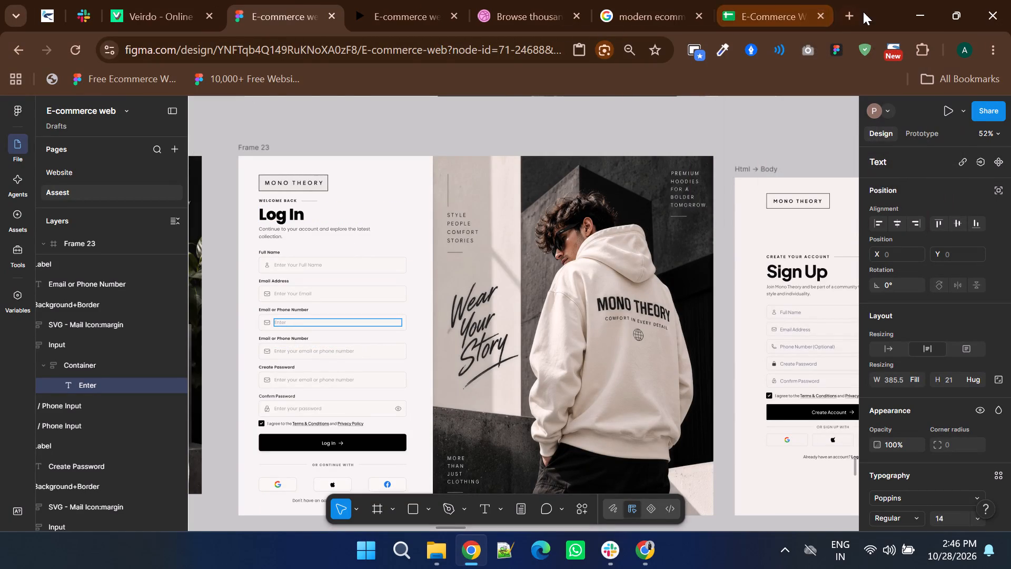
pyautogui.click(859, 10)
pyautogui.click(485, 46)
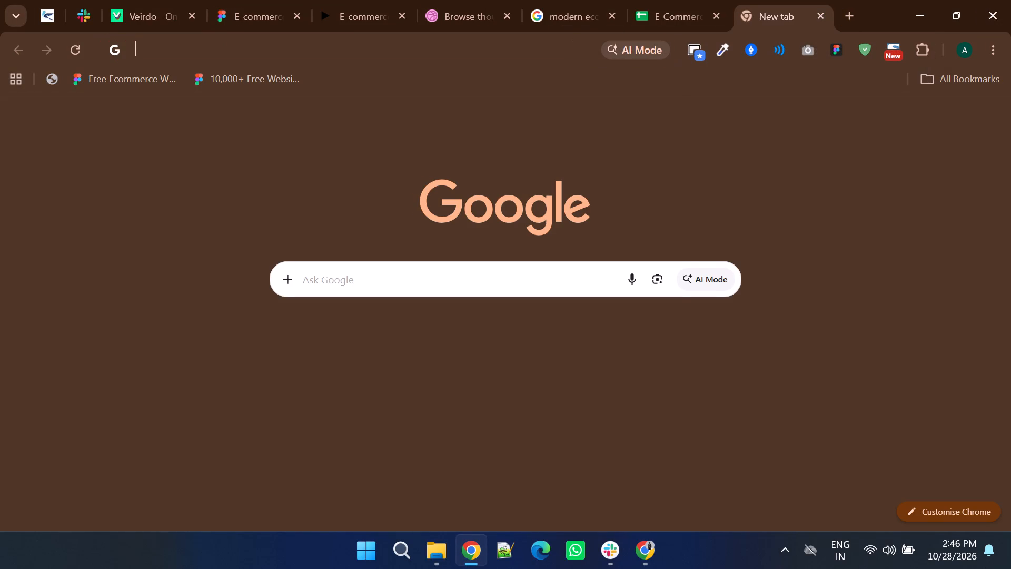
pyautogui.write('men')
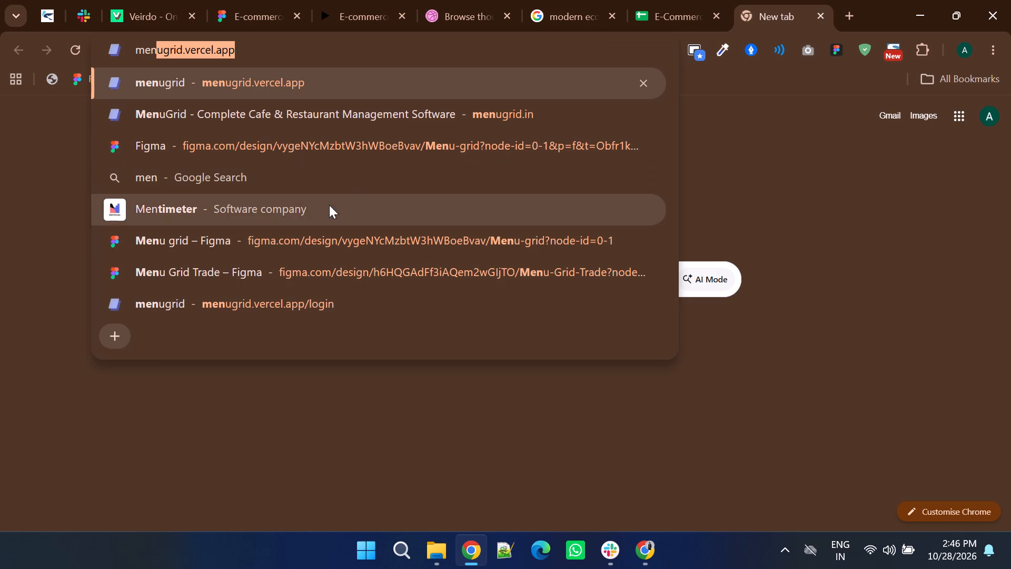
pyautogui.click(283, 266)
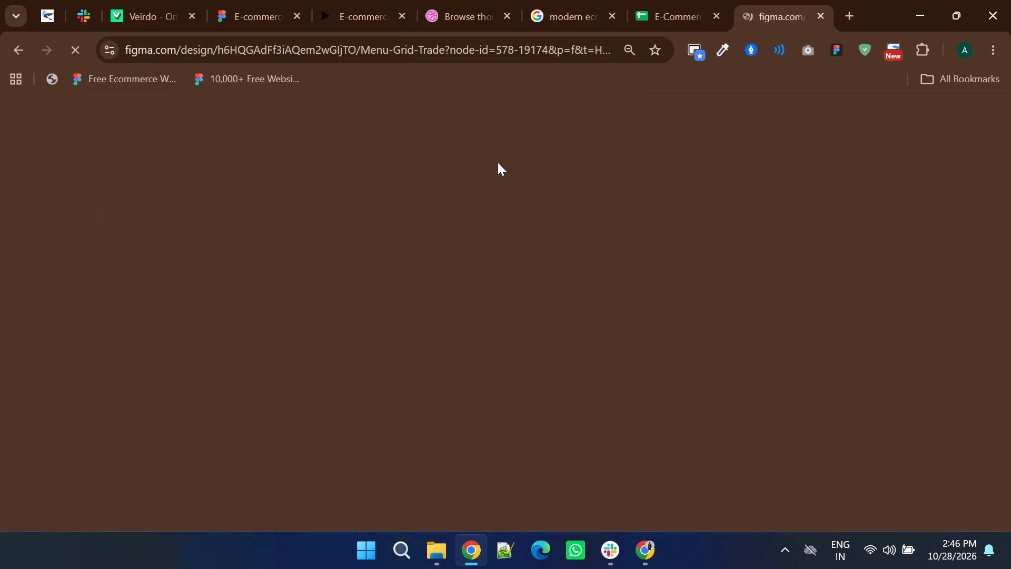
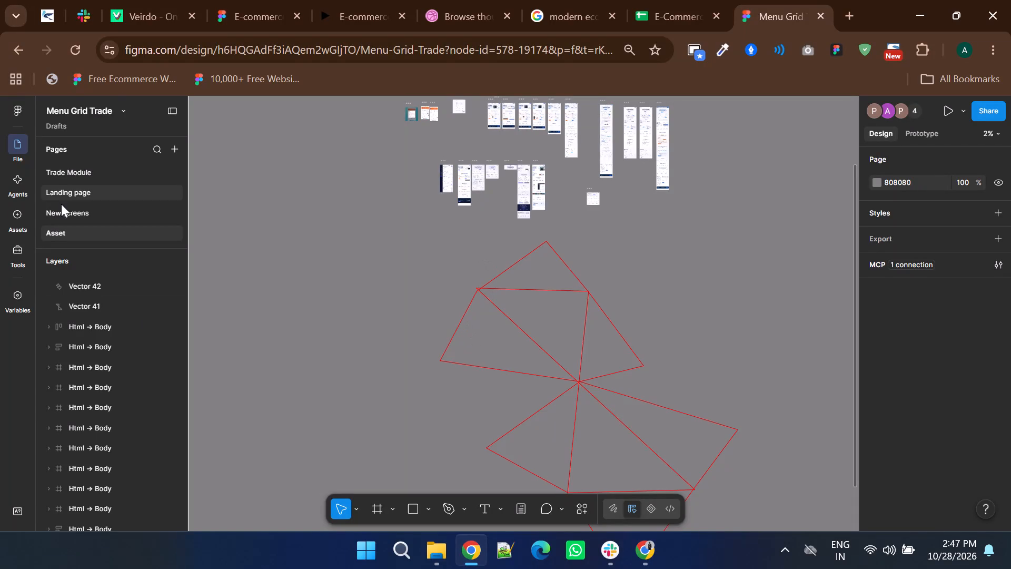
# Delete the two stray red polygon vectors below the screens on the Asset page.
pyautogui.click(519, 326)
pyautogui.press('Delete')
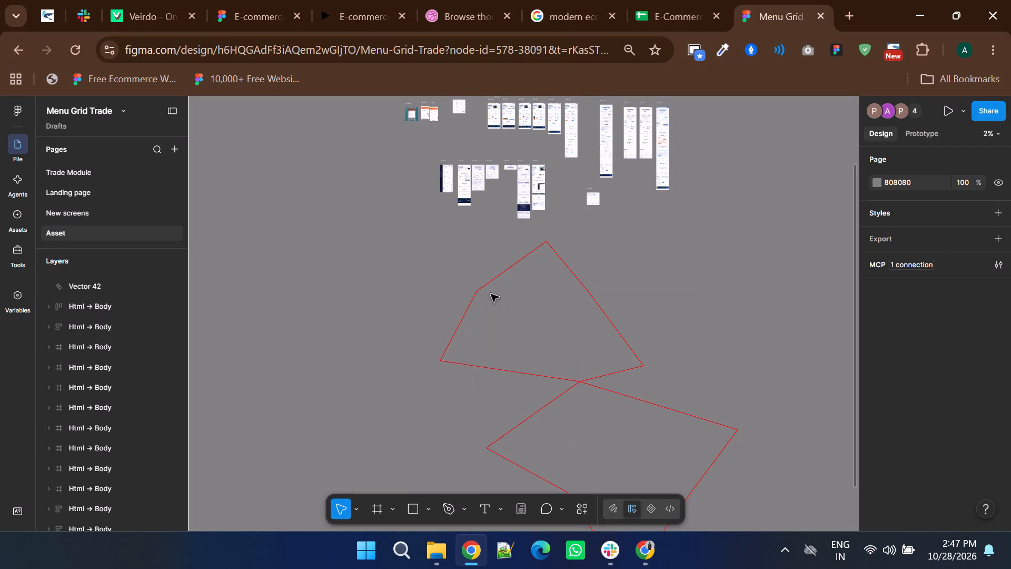
pyautogui.moveTo(459, 268); pyautogui.dragTo(572, 361)
pyautogui.press('Delete')
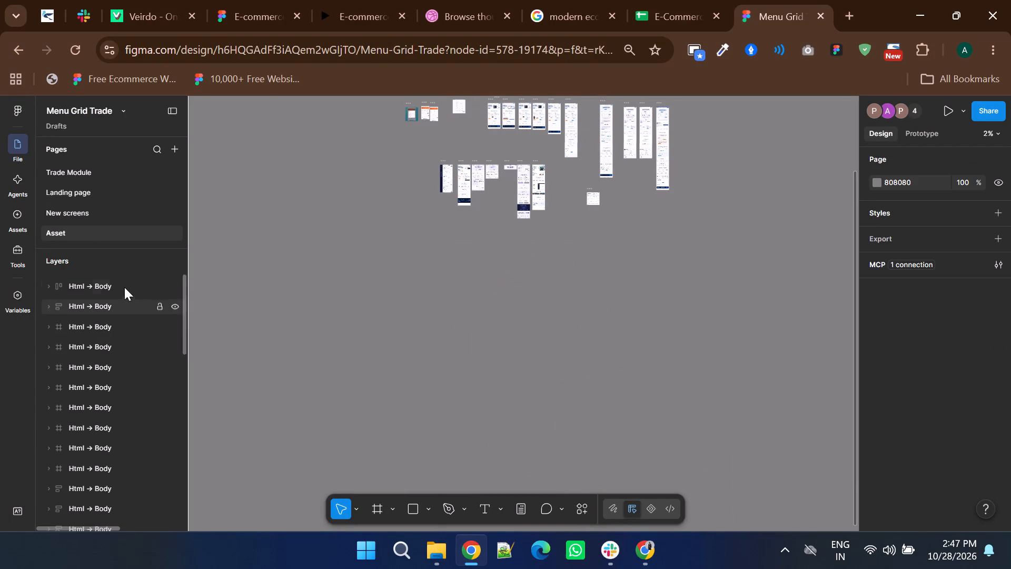
# On the New screens page, change the Business Name field's placeholder in Desktop - 46 to "Enter Business Name".
pyautogui.click(77, 214)
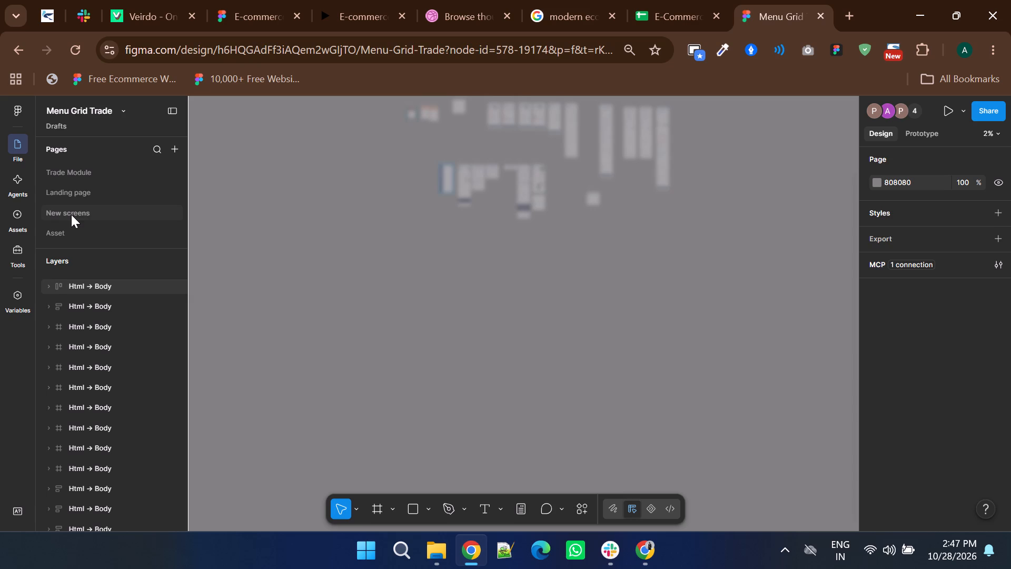
pyautogui.keyDown('ctrl'); pyautogui.scroll(7, 440, 345); pyautogui.keyUp('ctrl')
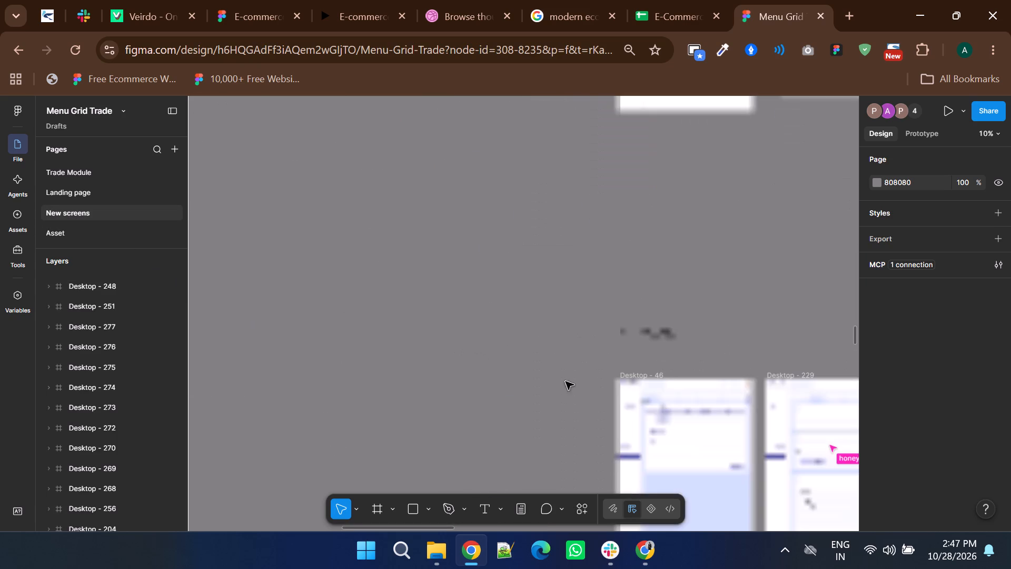
pyautogui.scroll(-4, 638, 398)
pyautogui.keyDown('shift'); pyautogui.scroll(-3, 779, 234); pyautogui.keyUp('shift')
pyautogui.keyDown('ctrl'); pyautogui.scroll(-2, 580, 312); pyautogui.keyUp('ctrl')
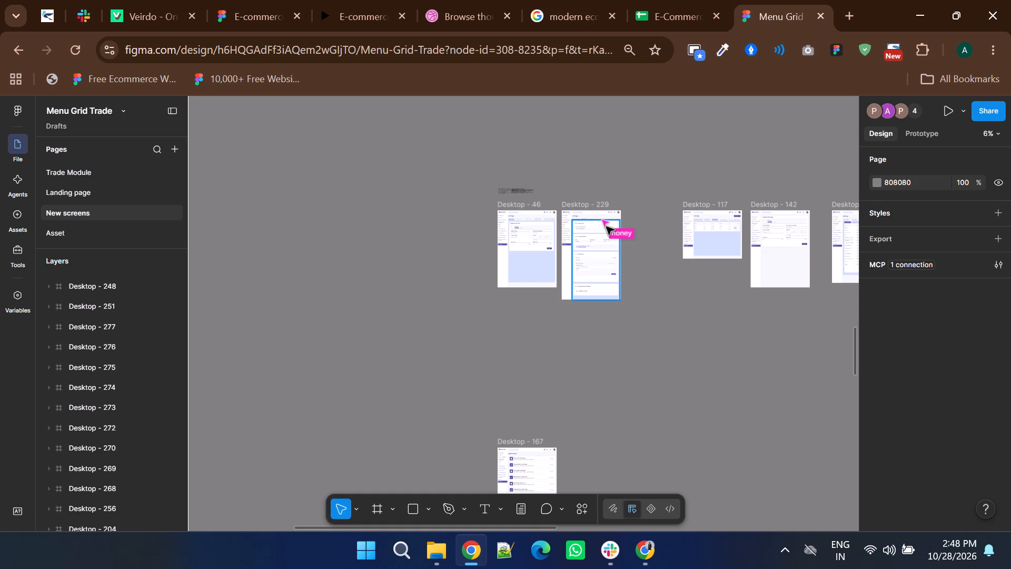
pyautogui.keyDown('ctrl'); pyautogui.scroll(6, 550, 233); pyautogui.keyUp('ctrl')
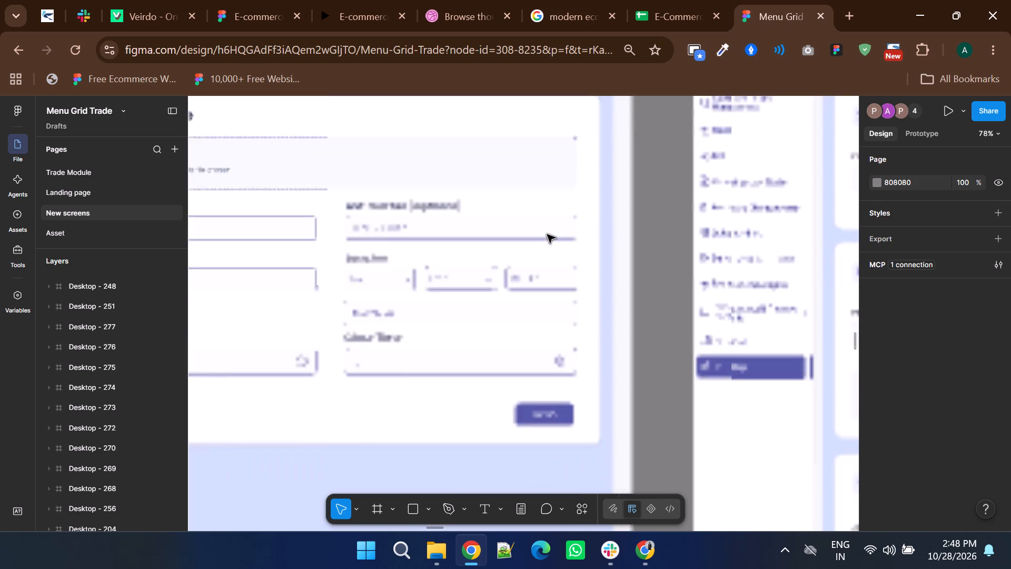
pyautogui.keyDown('shift'); pyautogui.scroll(5, 450, 312); pyautogui.keyUp('shift')
pyautogui.keyDown('ctrl'); pyautogui.scroll(3, 446, 231); pyautogui.keyUp('ctrl')
pyautogui.keyDown('ctrl'); pyautogui.scroll(-1, 468, 295); pyautogui.keyUp('ctrl')
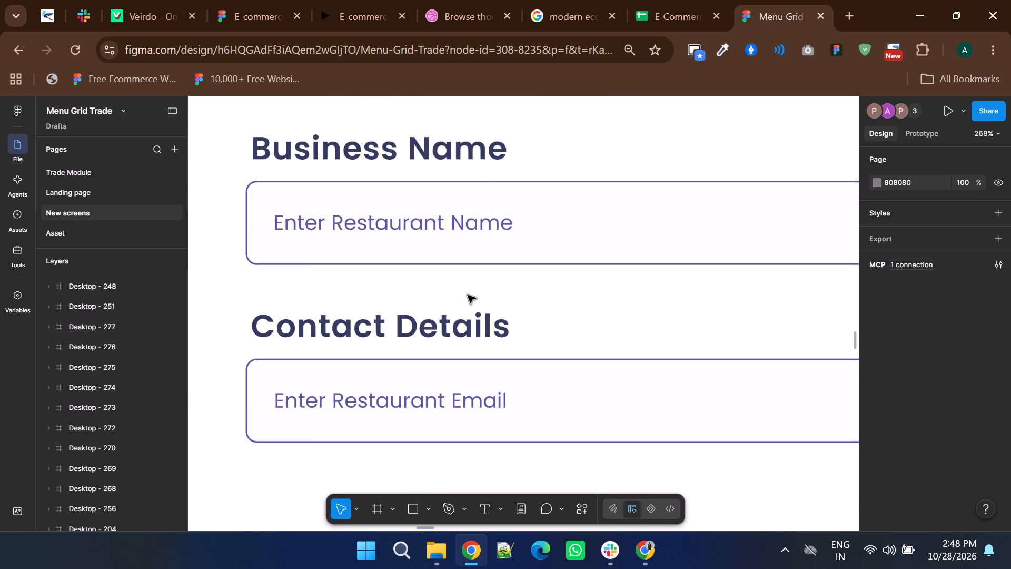
pyautogui.keyDown('ctrl'); pyautogui.tripleClick(430, 244); pyautogui.keyUp('ctrl')
pyautogui.keyDown('ctrl'); pyautogui.click(430, 244); pyautogui.keyUp('ctrl')
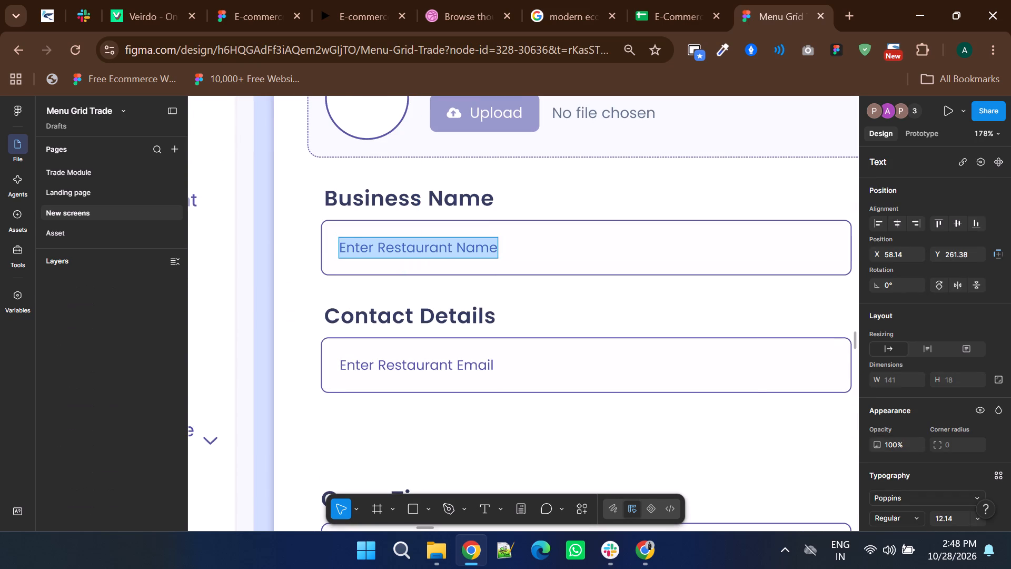
pyautogui.click(383, 249)
pyautogui.moveTo(378, 248); pyautogui.dragTo(448, 256)
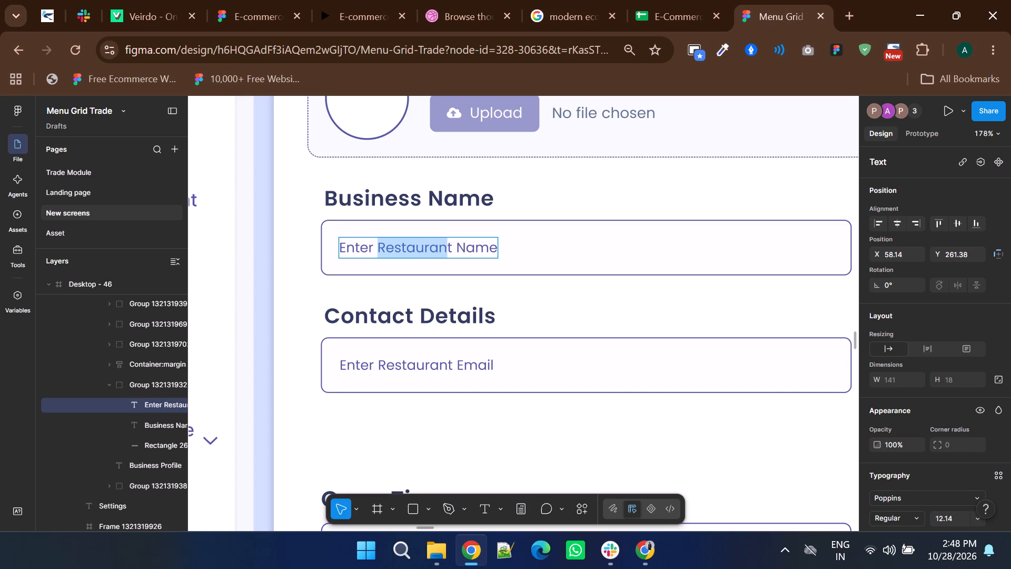
pyautogui.moveTo(448, 256); pyautogui.dragTo(450, 257)
pyautogui.write('Bu')
pyautogui.write('siness')
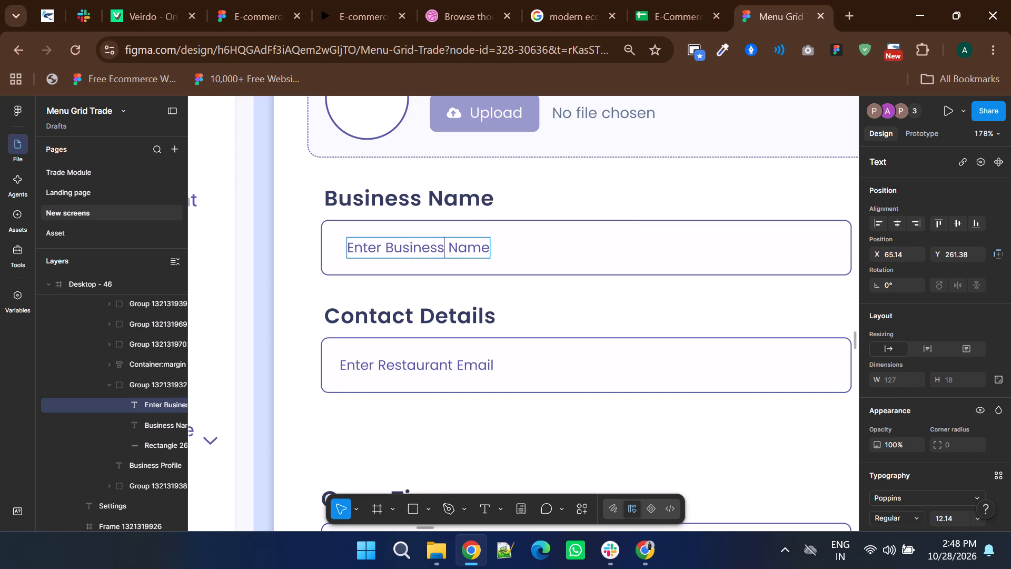
pyautogui.doubleClick(574, 252)
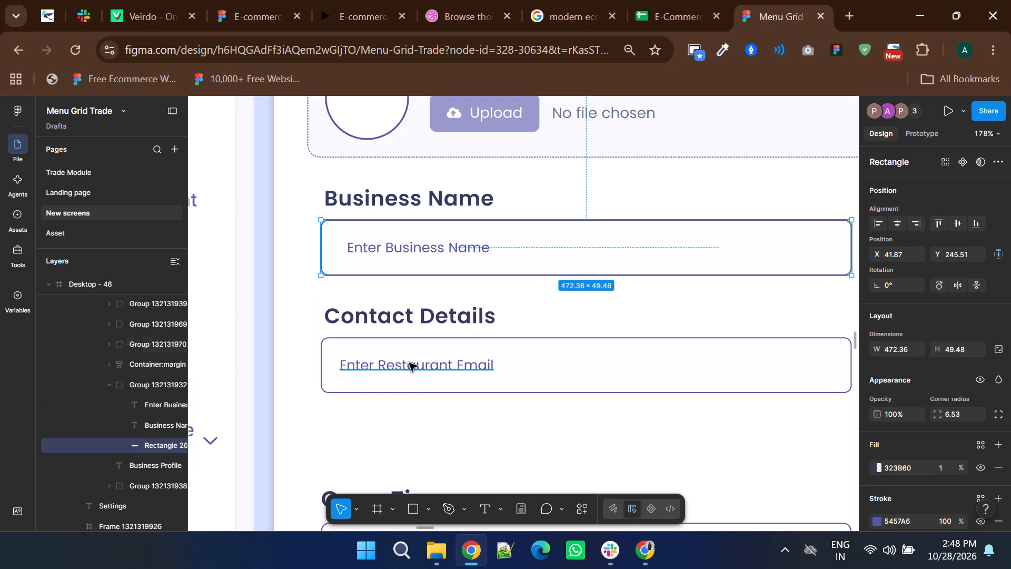
# Change the Contact Details label in the Business Profile form to "Contact Number".
pyautogui.keyDown('ctrl'); pyautogui.doubleClick(409, 363); pyautogui.keyUp('ctrl')
pyautogui.moveTo(425, 312); pyautogui.dragTo(497, 303)
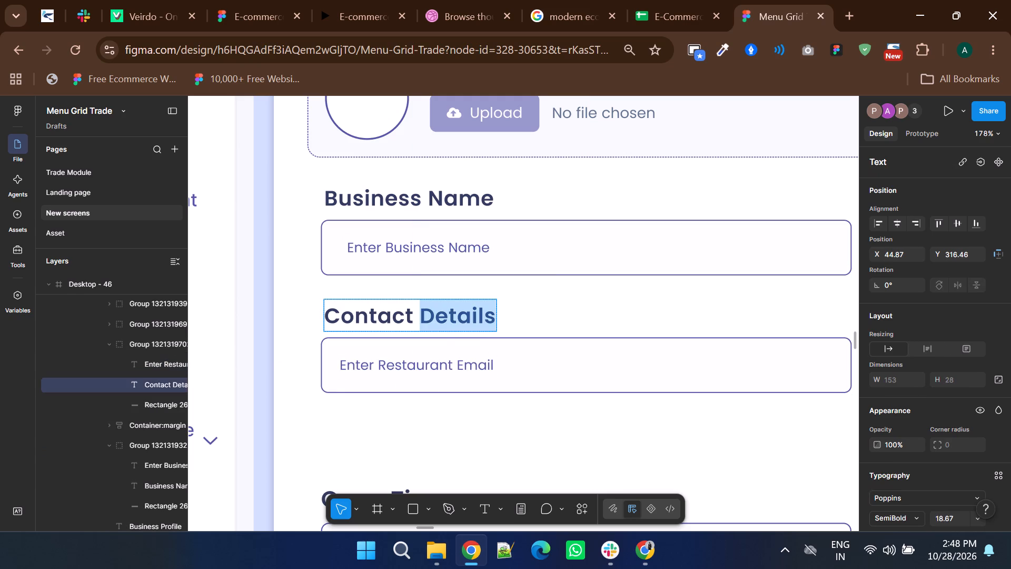
pyautogui.moveTo(497, 303); pyautogui.dragTo(498, 303)
pyautogui.write('Numbdr')
pyautogui.press('BackSpace')
pyautogui.press('BackSpace')
pyautogui.write('er')
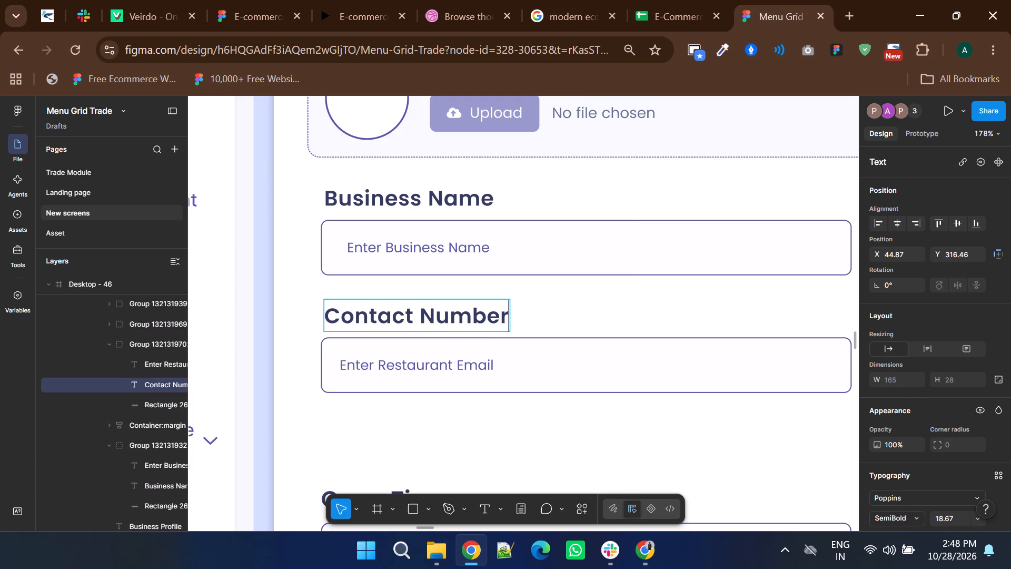
# Change the placeholder of the Contact Number field to "Enter Contact Number" and deselect the text.
pyautogui.doubleClick(428, 376)
pyautogui.moveTo(380, 367); pyautogui.dragTo(531, 368)
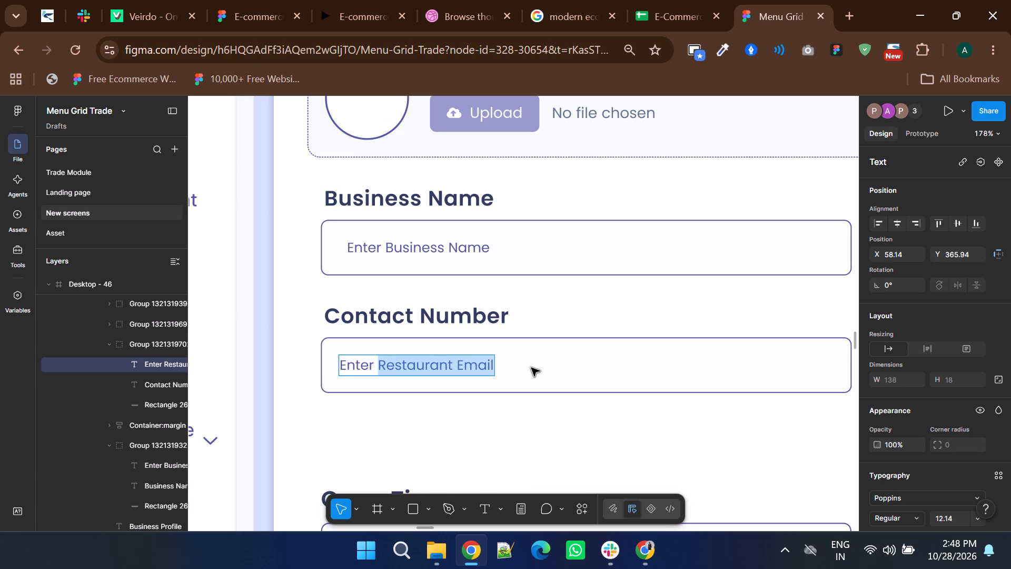
pyautogui.write('Contact NUmbe')
pyautogui.press('BackSpace')
pyautogui.press('BackSpace')
pyautogui.press('BackSpace')
pyautogui.press('BackSpace')
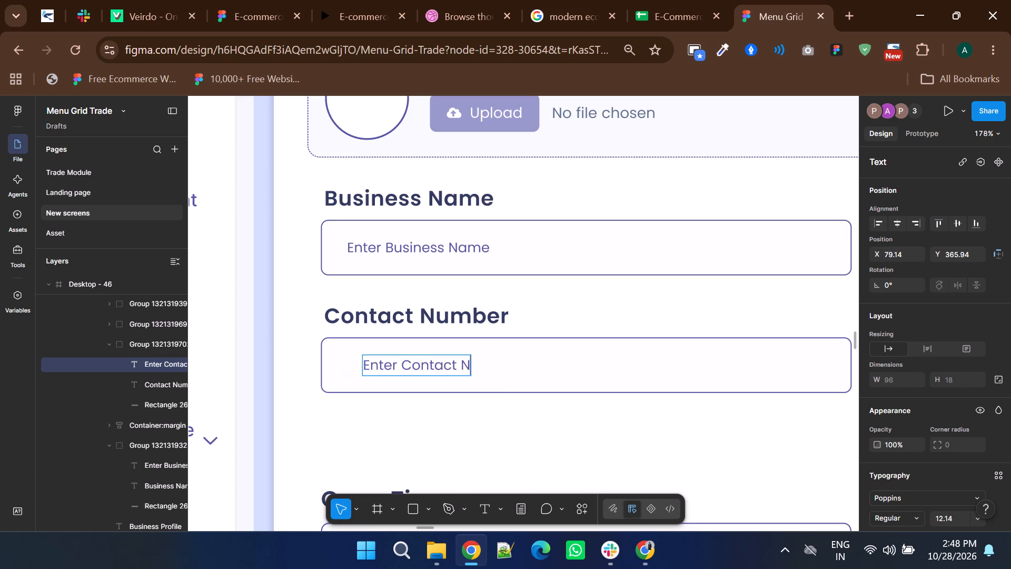
pyautogui.write('umber')
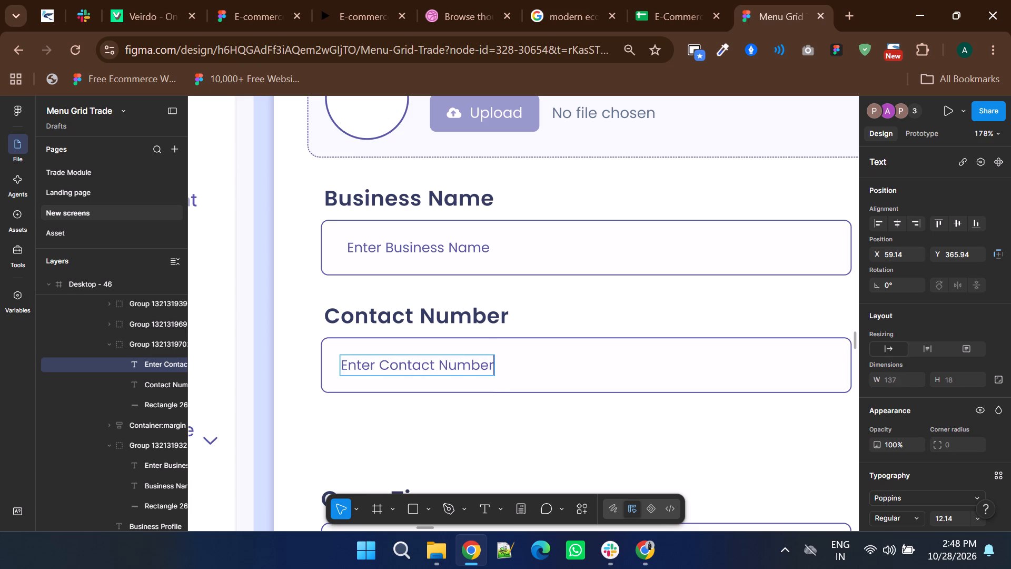
pyautogui.keyDown('ctrl'); pyautogui.scroll(-1, 568, 329); pyautogui.keyUp('ctrl')
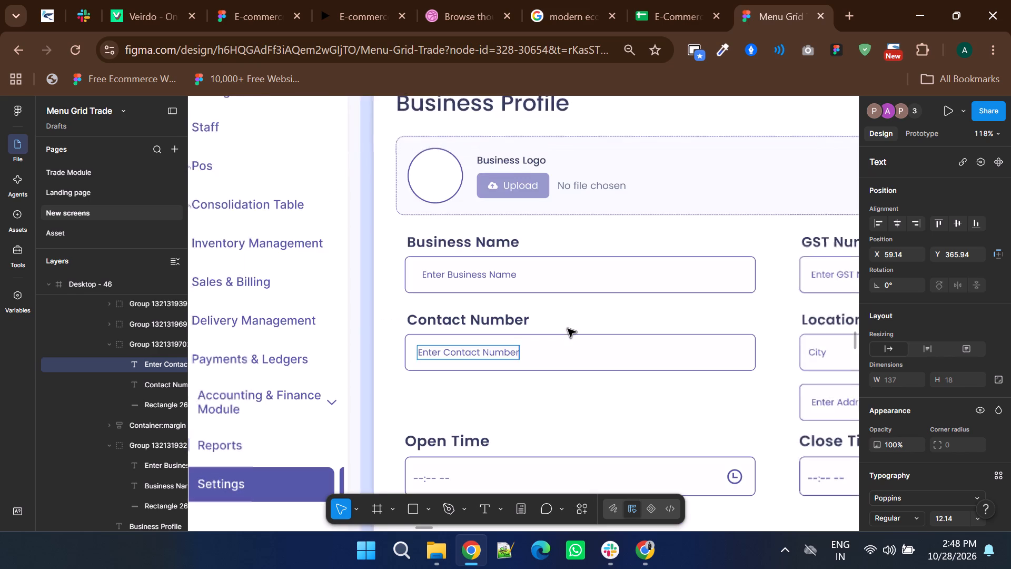
pyautogui.keyDown('ctrl'); pyautogui.scroll(-2, 568, 329); pyautogui.keyUp('ctrl')
pyautogui.doubleClick(369, 327)
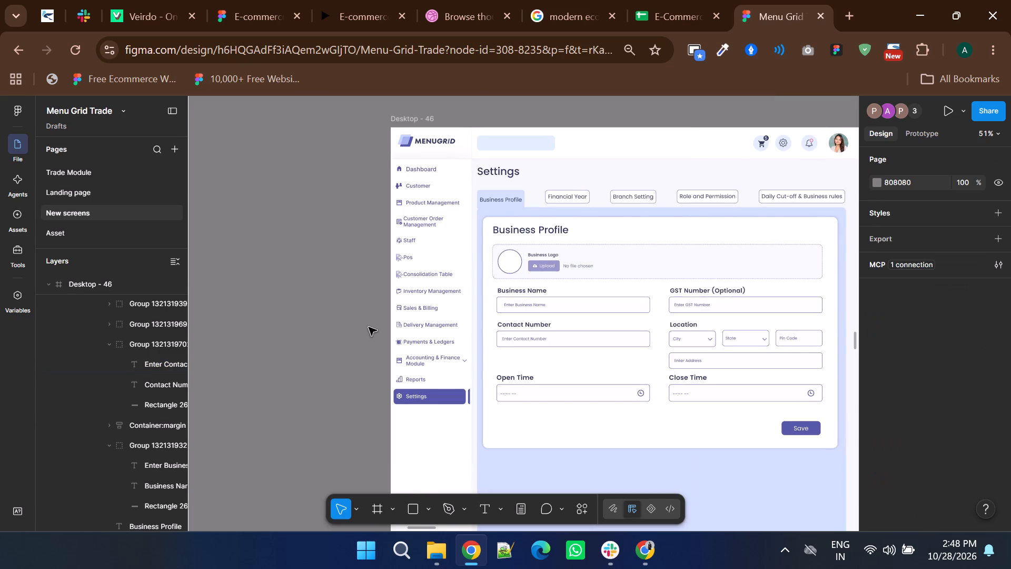
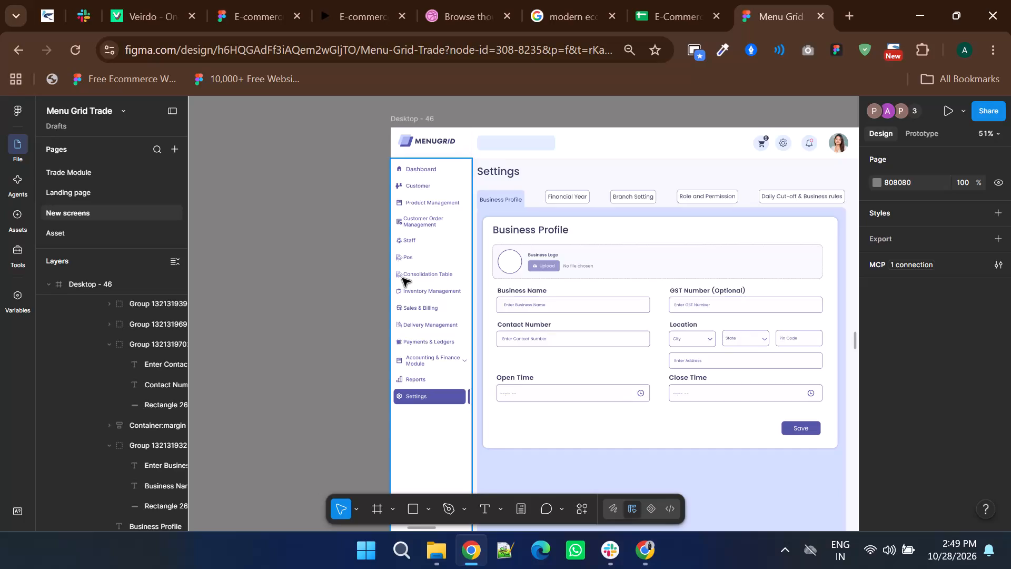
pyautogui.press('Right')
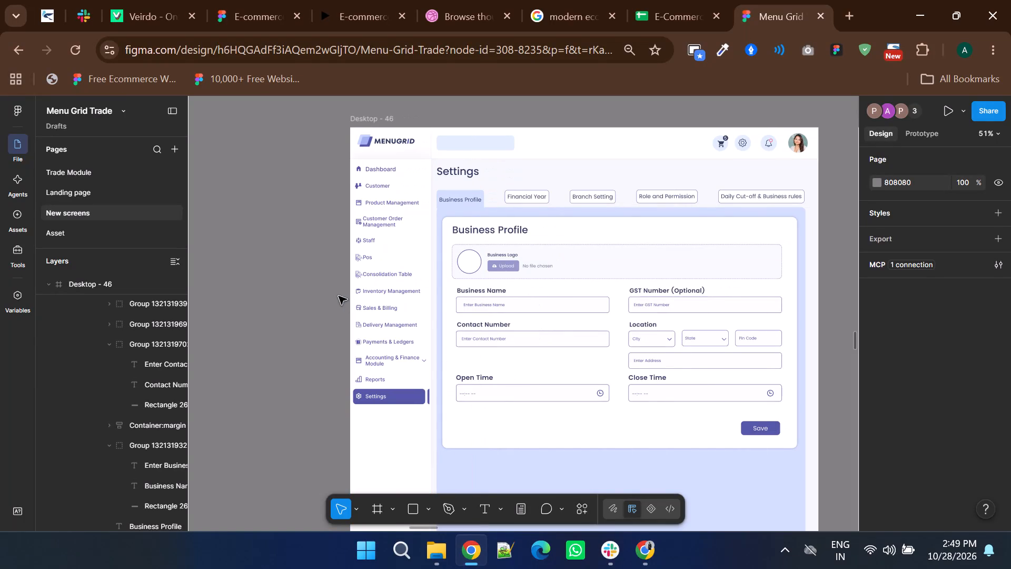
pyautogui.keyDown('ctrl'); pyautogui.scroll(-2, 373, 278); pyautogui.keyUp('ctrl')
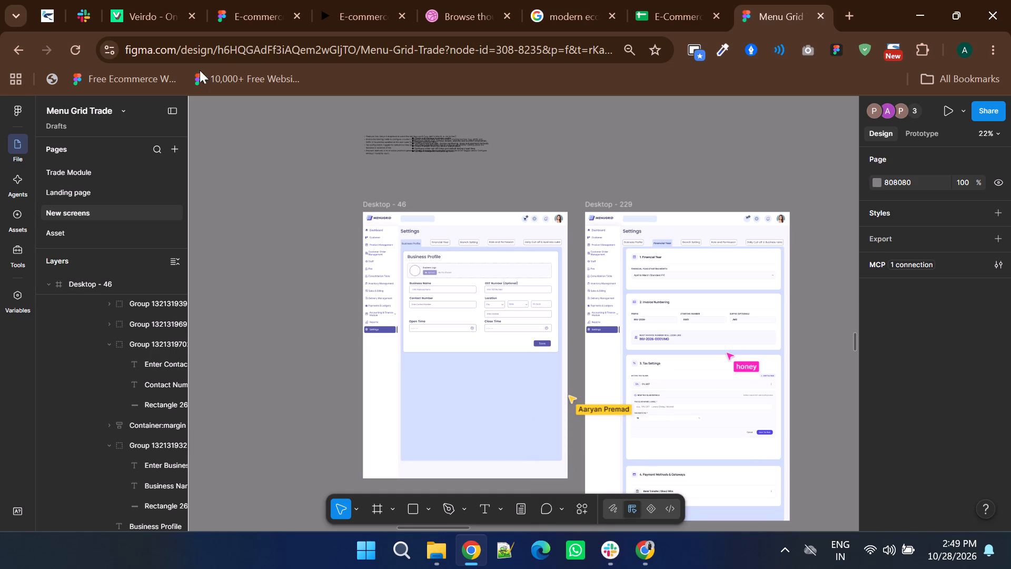
# Switch to the E-commerce web file and complete the third field's placeholder in Frame 23 as "Enter Phone Number".
pyautogui.click(239, 8)
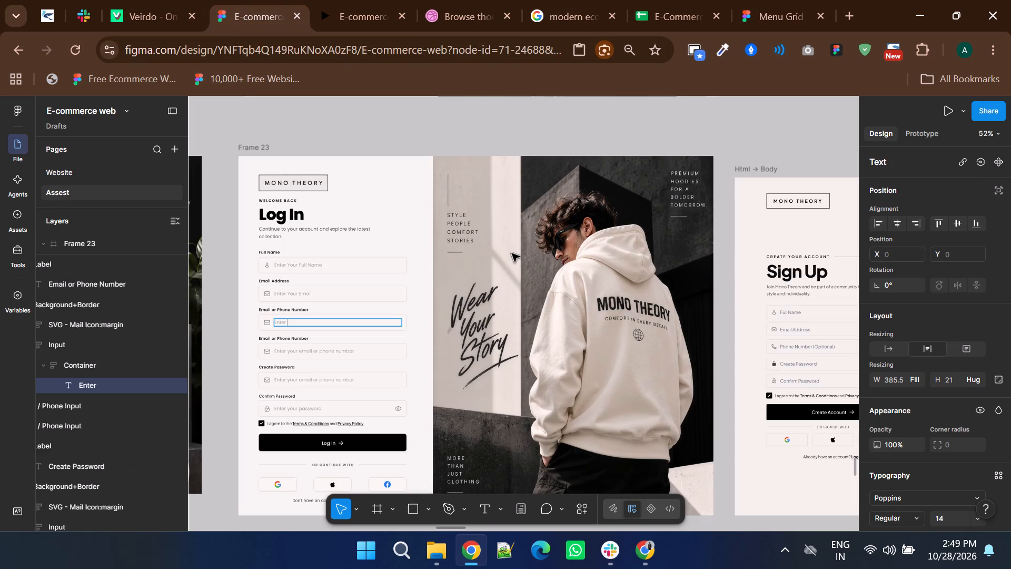
pyautogui.keyDown('ctrl'); pyautogui.scroll(-2, 512, 253); pyautogui.keyUp('ctrl')
pyautogui.keyDown('ctrl'); pyautogui.scroll(2, 519, 254); pyautogui.keyUp('ctrl')
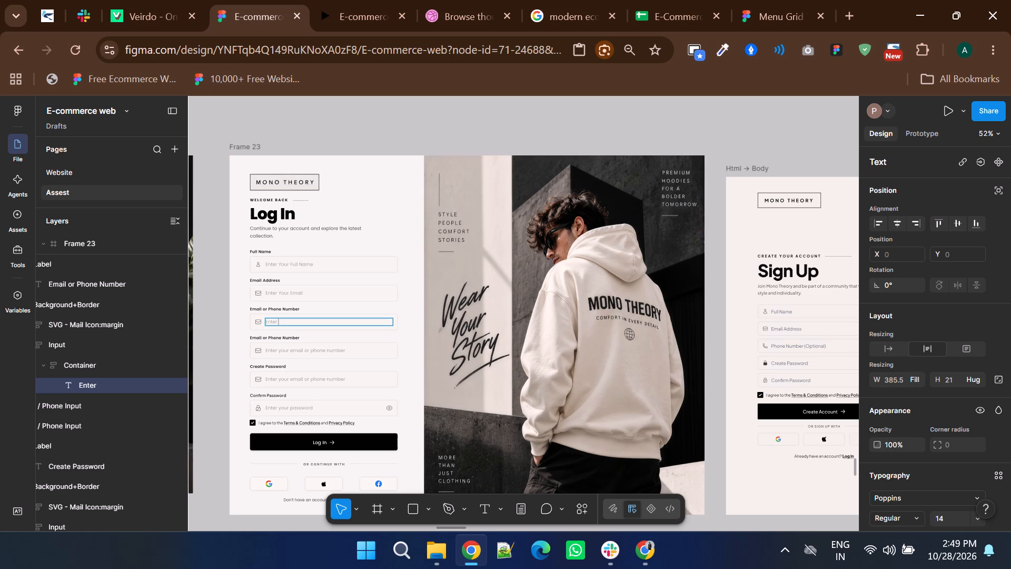
pyautogui.write('Phone')
pyautogui.press('space')
pyautogui.hotkey('shift', 'n')
pyautogui.write('umber')
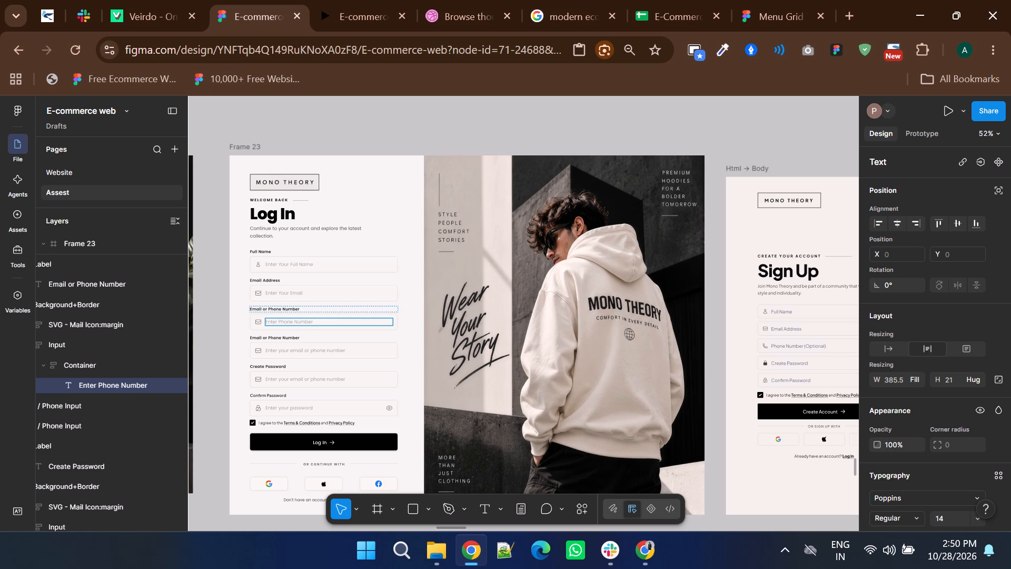
# Delete the duplicate Email or Phone Number field above the Create Password field in Frame 23.
pyautogui.doubleClick(222, 342)
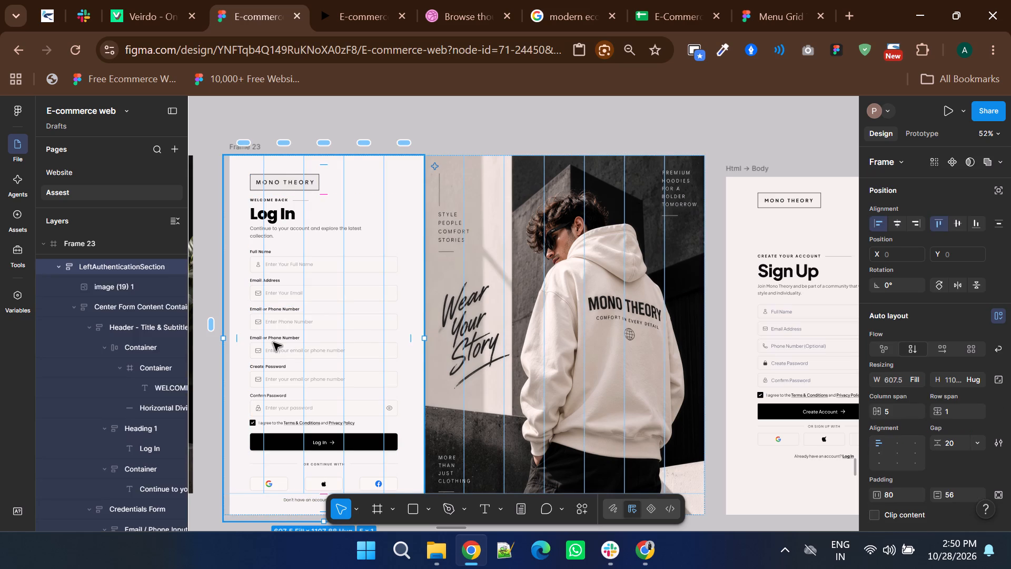
pyautogui.doubleClick(273, 342)
pyautogui.doubleClick(273, 342)
pyautogui.doubleClick(273, 342)
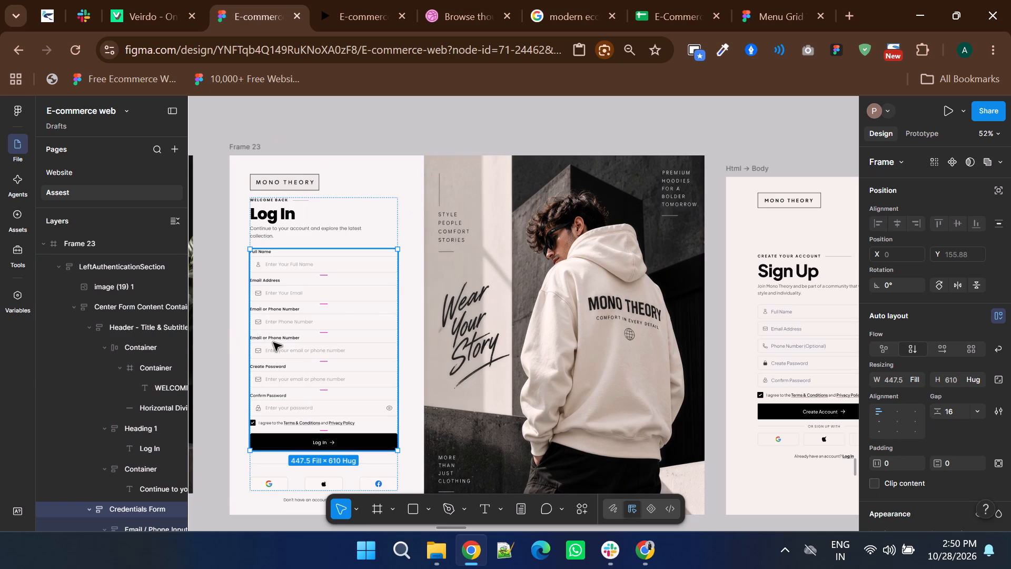
pyautogui.press('Delete')
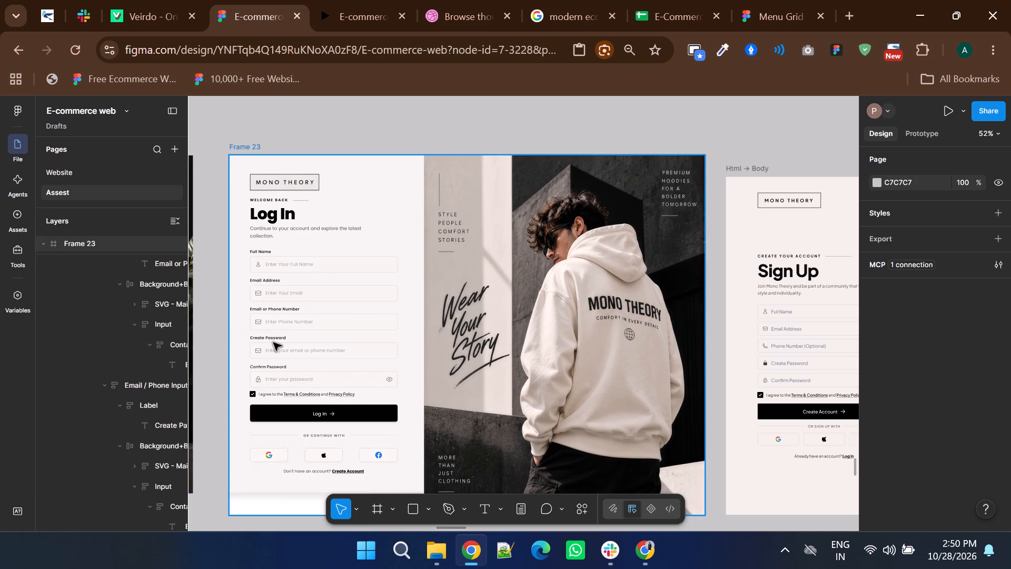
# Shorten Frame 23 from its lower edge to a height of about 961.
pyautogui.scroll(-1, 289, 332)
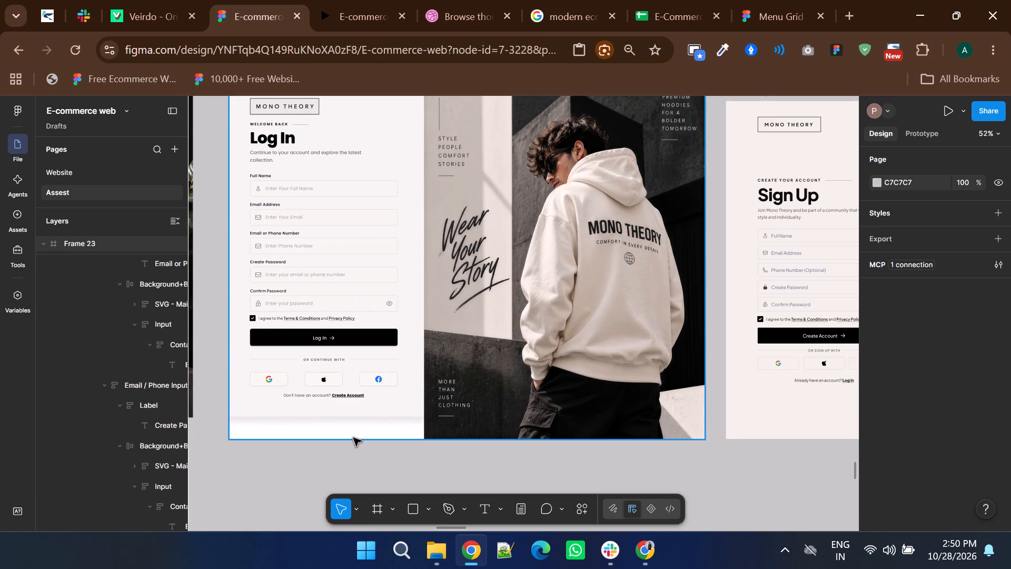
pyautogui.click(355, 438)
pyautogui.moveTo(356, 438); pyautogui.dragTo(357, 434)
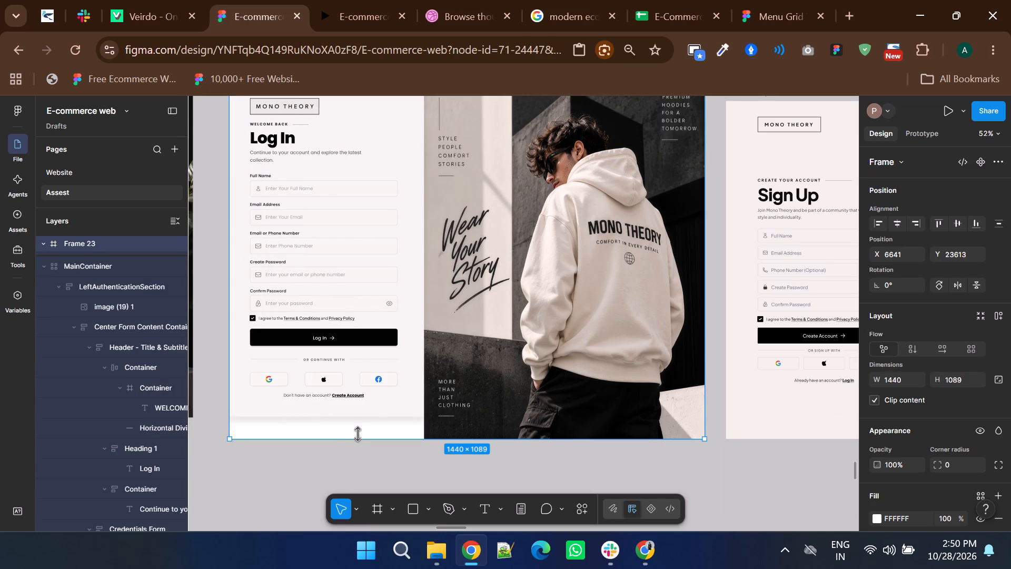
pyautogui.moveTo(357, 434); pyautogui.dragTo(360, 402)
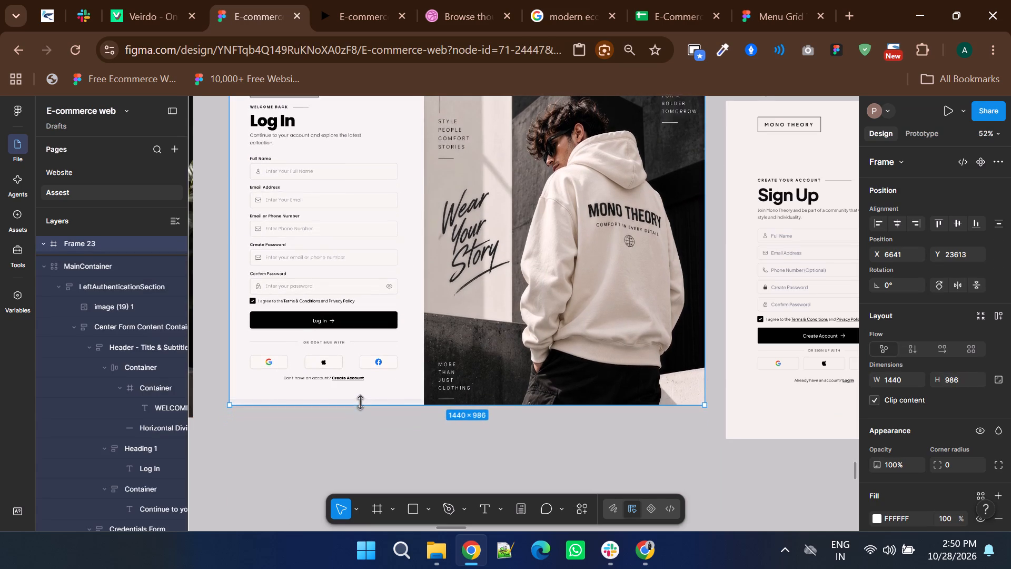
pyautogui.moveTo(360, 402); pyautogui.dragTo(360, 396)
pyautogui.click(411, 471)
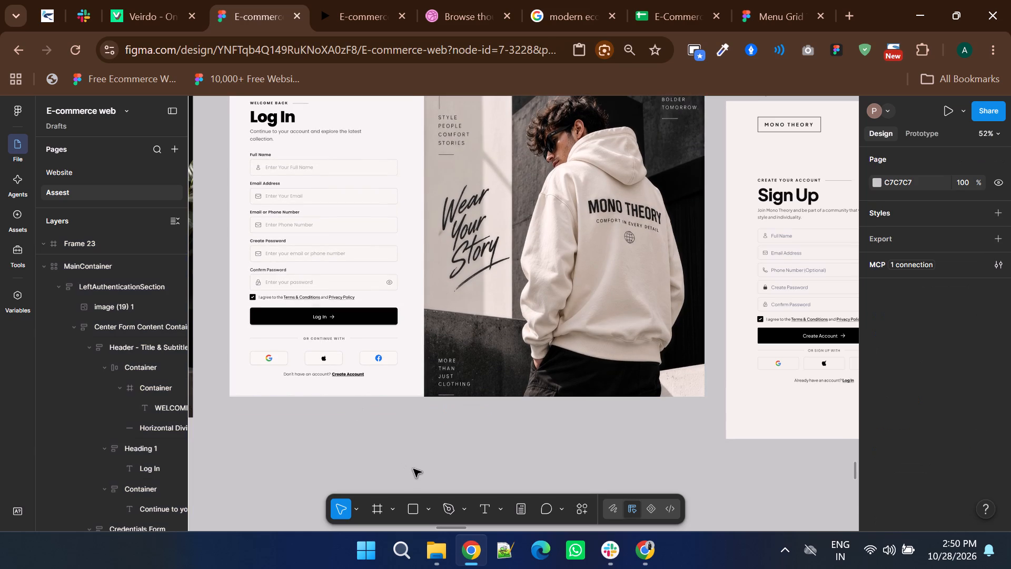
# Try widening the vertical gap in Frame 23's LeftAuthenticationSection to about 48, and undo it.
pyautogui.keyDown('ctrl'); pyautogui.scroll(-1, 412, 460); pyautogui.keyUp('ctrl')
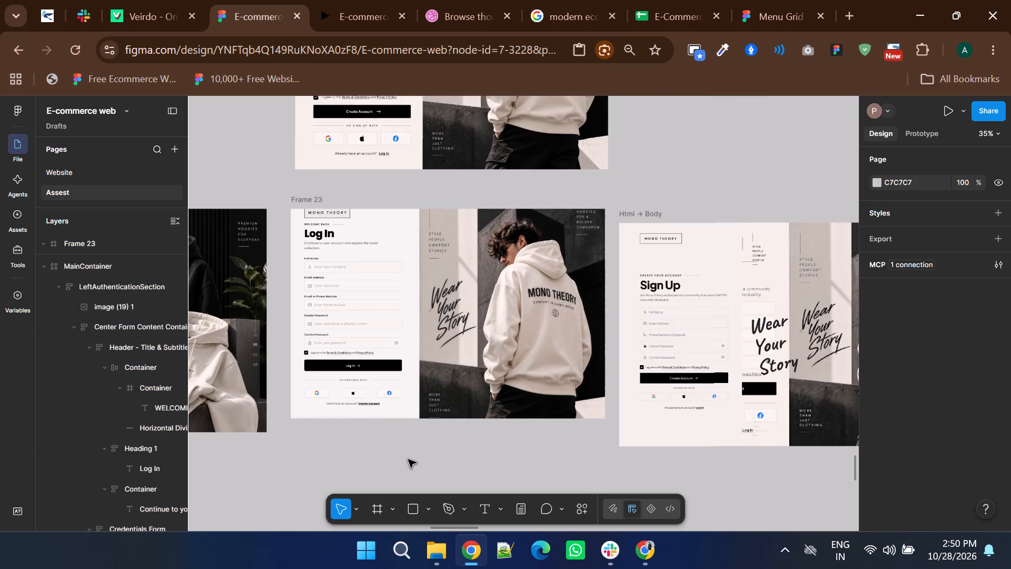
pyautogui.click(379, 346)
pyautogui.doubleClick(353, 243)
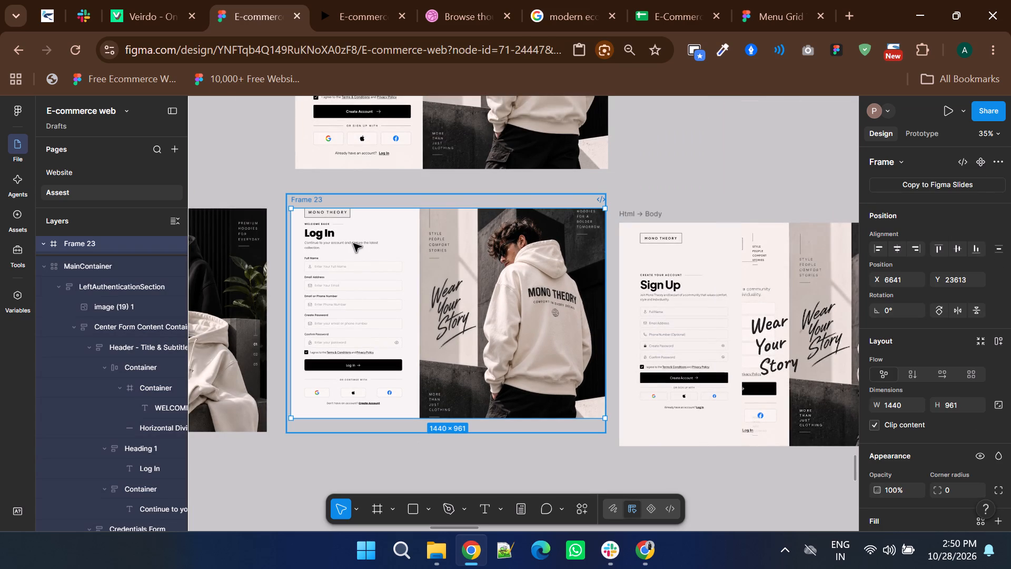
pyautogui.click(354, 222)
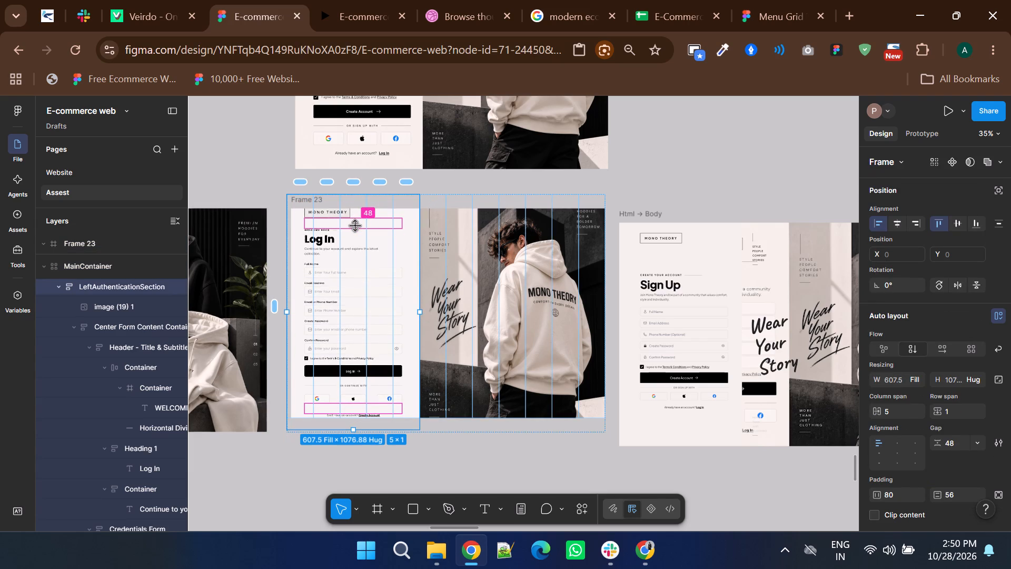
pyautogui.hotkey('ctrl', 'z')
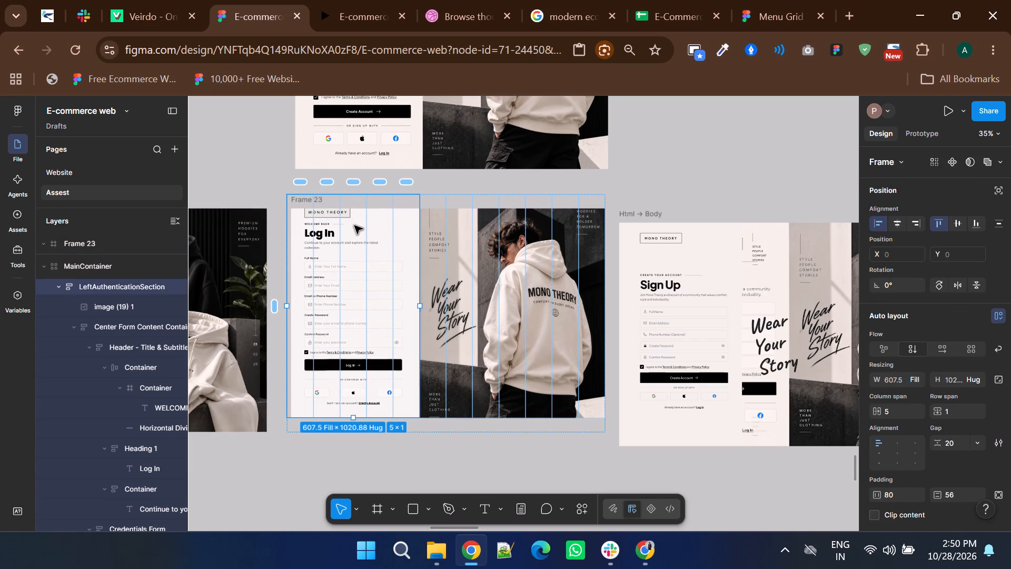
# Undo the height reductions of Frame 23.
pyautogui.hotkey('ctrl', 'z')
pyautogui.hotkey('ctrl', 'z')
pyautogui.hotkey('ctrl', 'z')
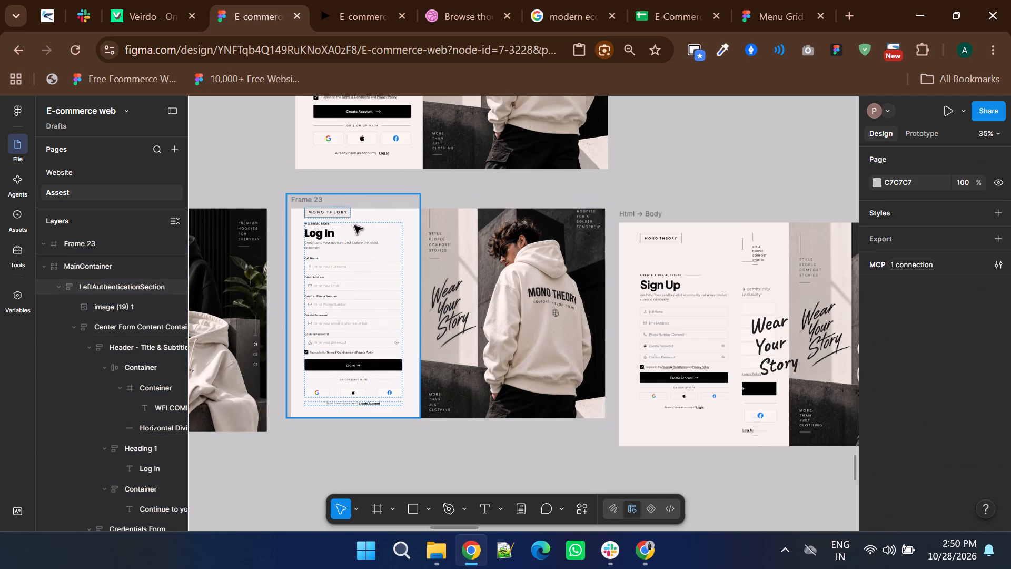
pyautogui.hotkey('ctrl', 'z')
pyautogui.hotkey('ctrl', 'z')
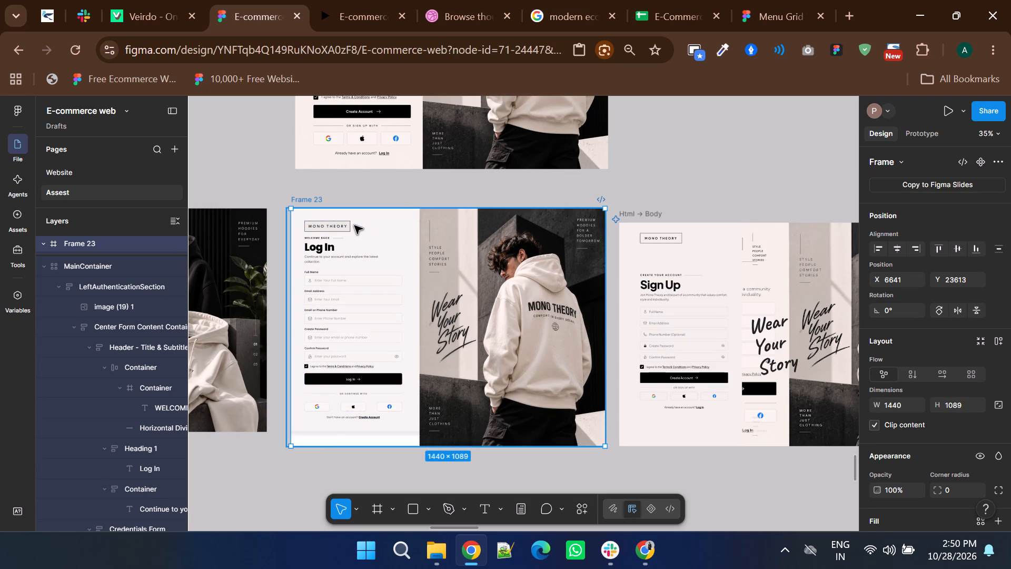
# Extend LeftAuthenticationSection down to the bottom edge of Frame 23, giving it a height of 1089.
pyautogui.click(328, 429)
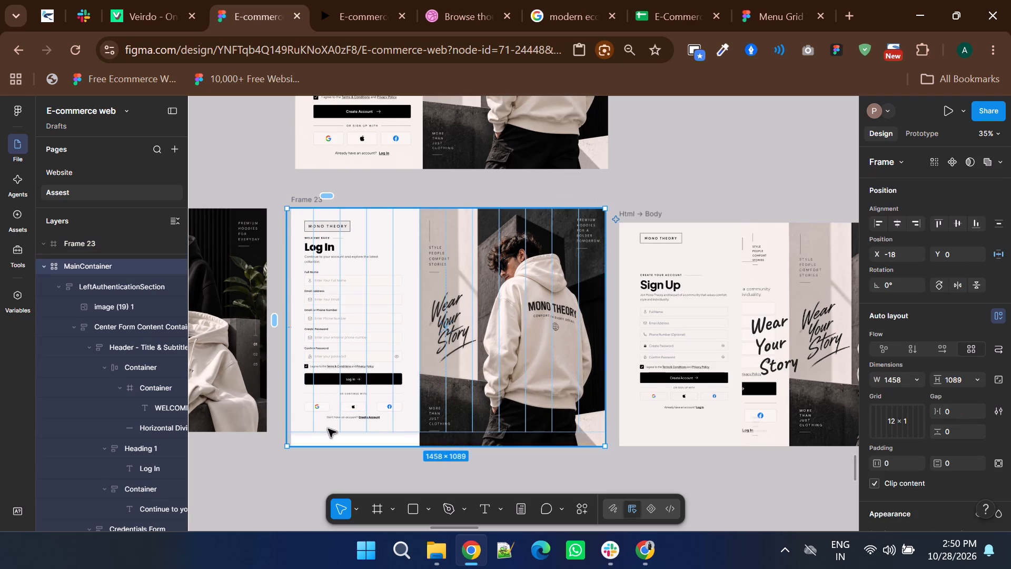
pyautogui.keyDown('ctrl'); pyautogui.click(328, 429); pyautogui.keyUp('ctrl')
pyautogui.moveTo(328, 429); pyautogui.dragTo(328, 437)
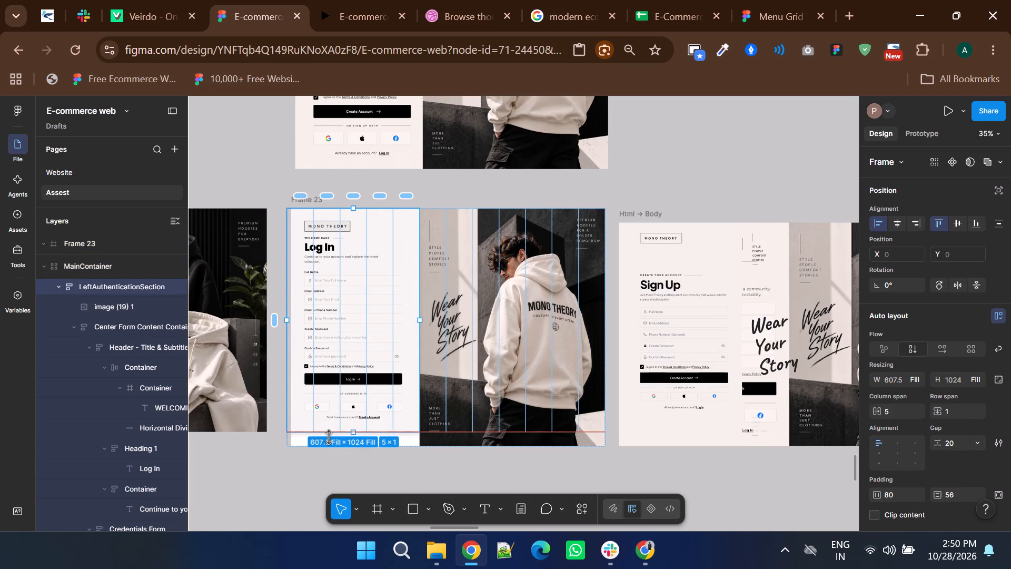
pyautogui.moveTo(328, 437); pyautogui.dragTo(329, 442)
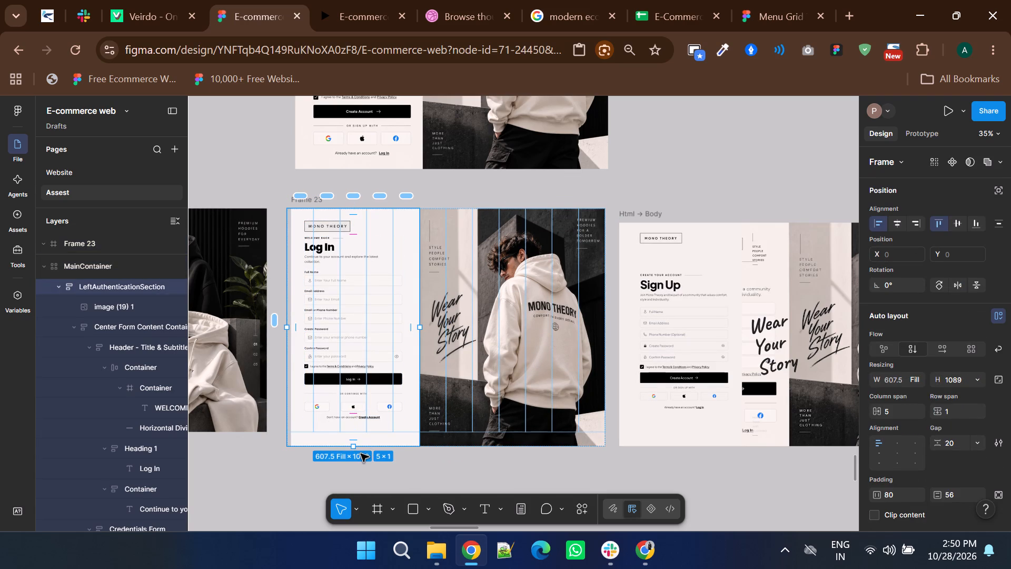
pyautogui.click(361, 454)
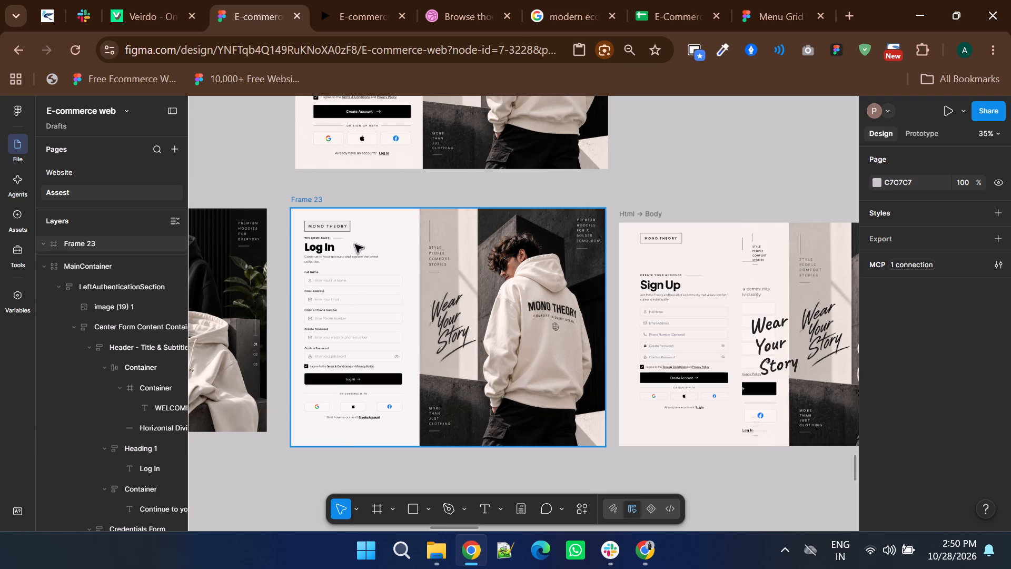
# Widen the vertical gap between the items in LeftAuthenticationSection to 54.
pyautogui.doubleClick(355, 244)
pyautogui.doubleClick(342, 238)
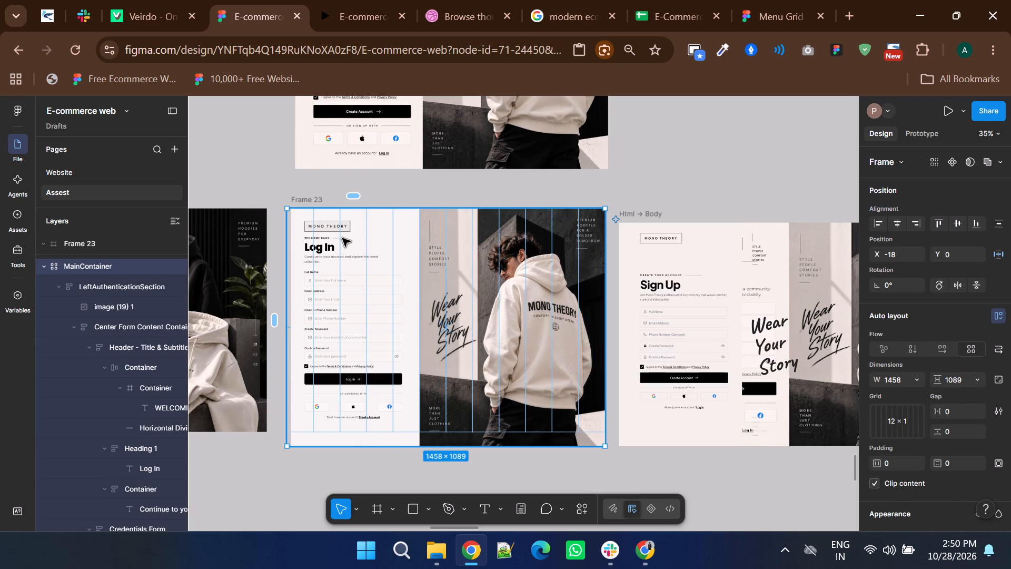
pyautogui.click(352, 237)
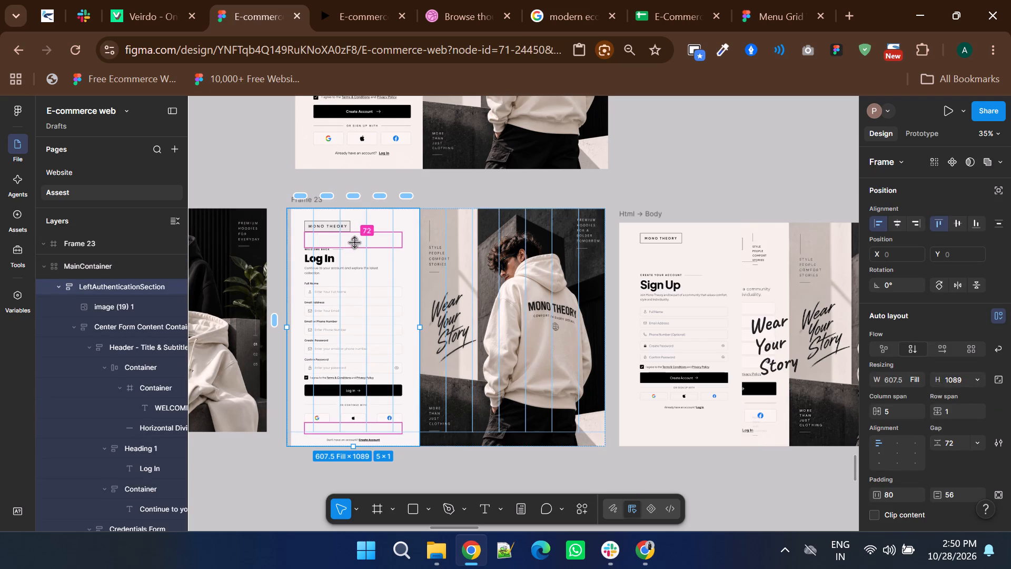
pyautogui.click(419, 190)
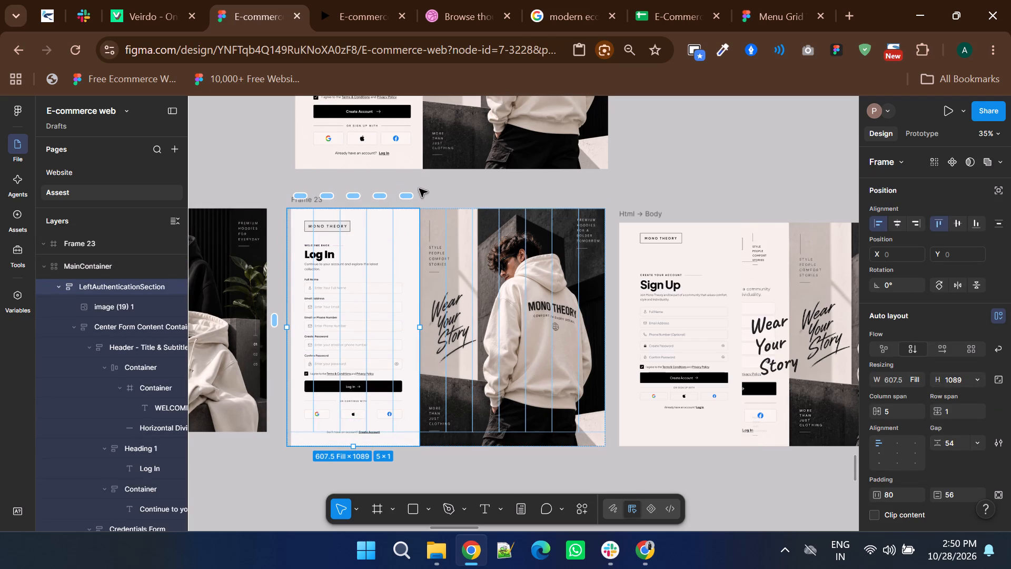
# Replace the "Welcome Back" text above the Log In heading in Frame 23 with "create your account".
pyautogui.keyDown('ctrl'); pyautogui.scroll(1, 320, 260); pyautogui.keyUp('ctrl')
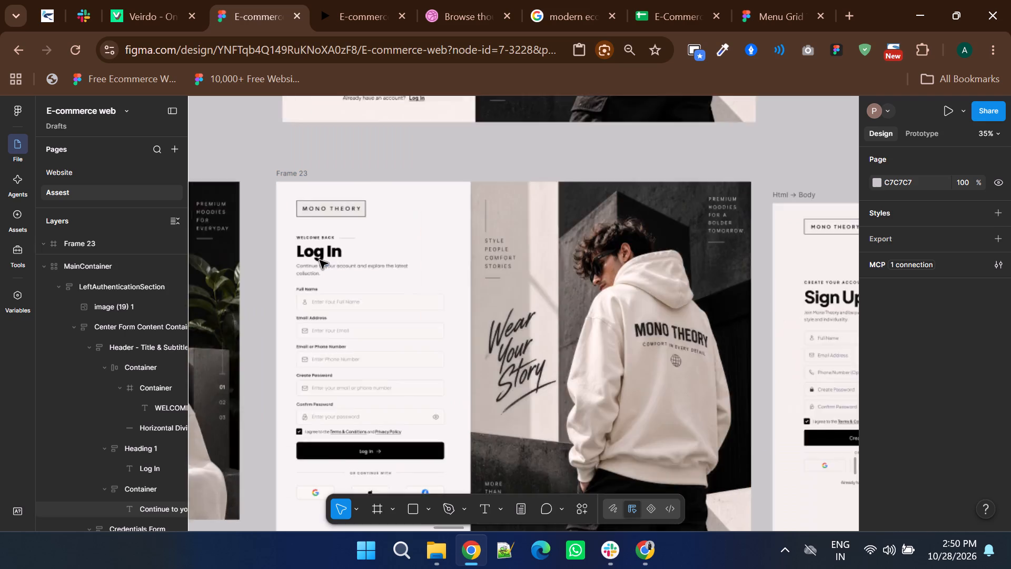
pyautogui.keyDown('ctrl'); pyautogui.scroll(1, 320, 260); pyautogui.keyUp('ctrl')
pyautogui.keyDown('ctrl'); pyautogui.scroll(-1, 320, 260); pyautogui.keyUp('ctrl')
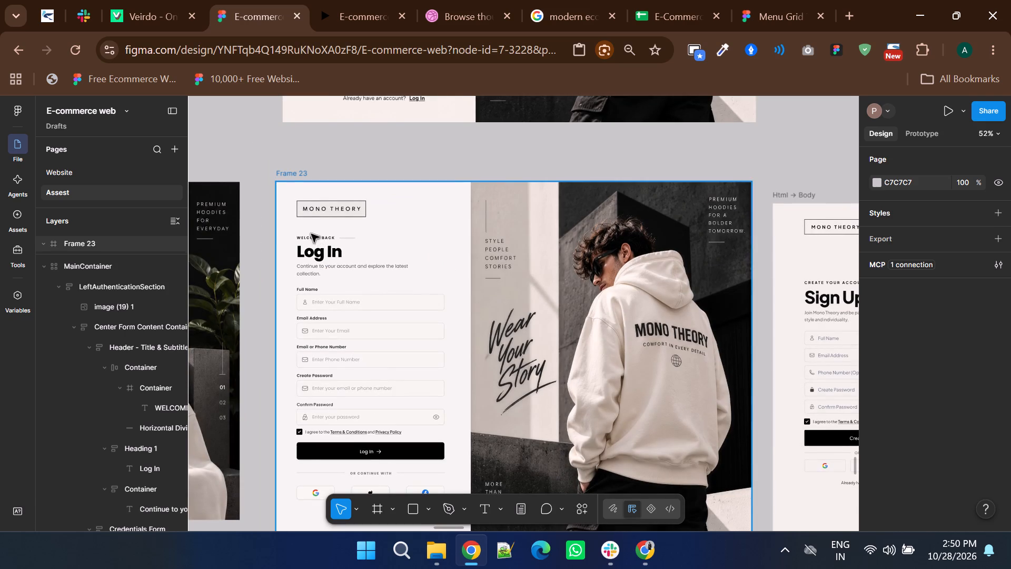
pyautogui.keyDown('ctrl'); pyautogui.click(309, 227); pyautogui.keyUp('ctrl')
pyautogui.keyDown('ctrl'); pyautogui.click(311, 239); pyautogui.keyUp('ctrl')
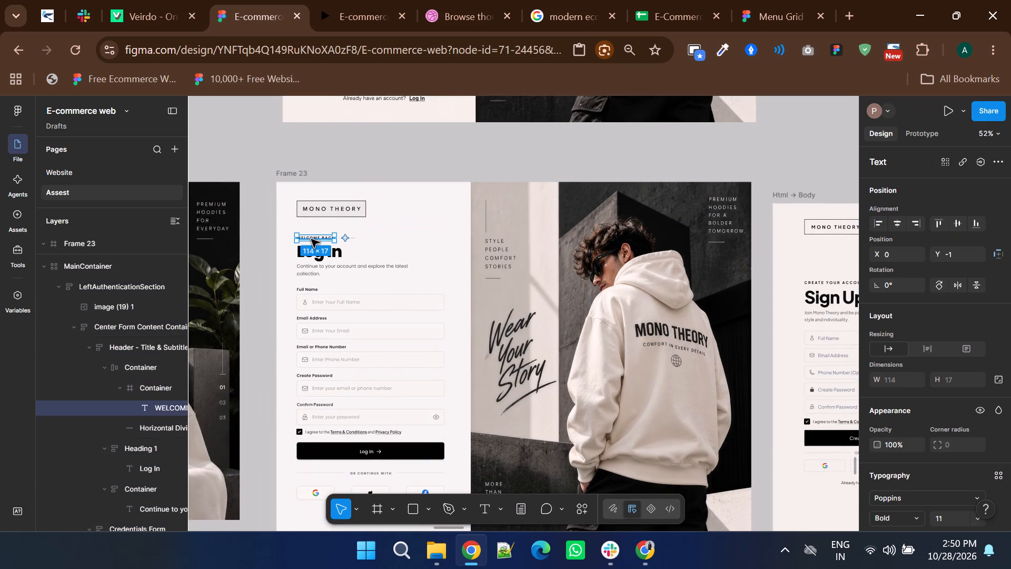
pyautogui.keyDown('shift'); pyautogui.scroll(-1, 311, 239); pyautogui.keyUp('shift')
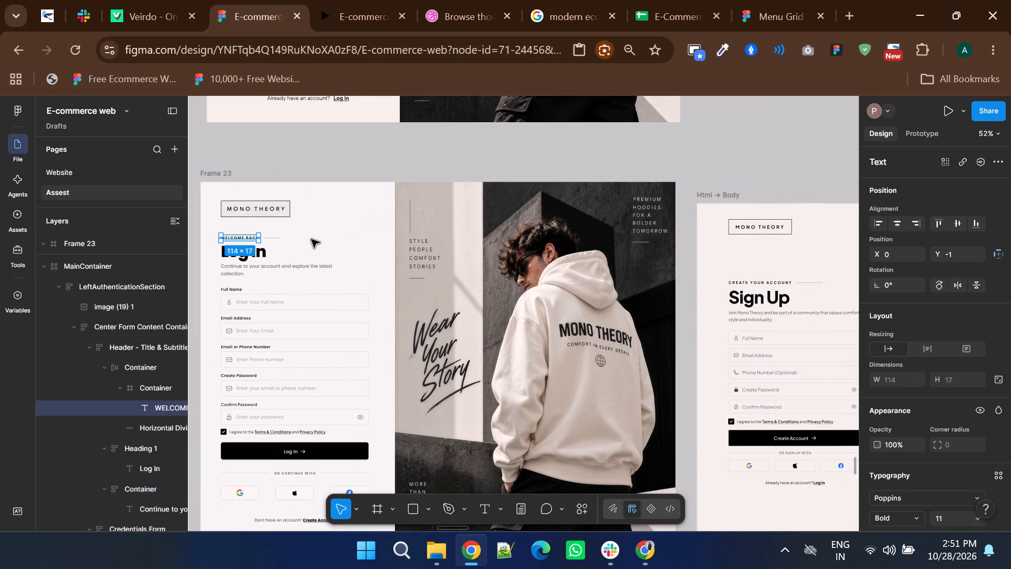
pyautogui.doubleClick(246, 240)
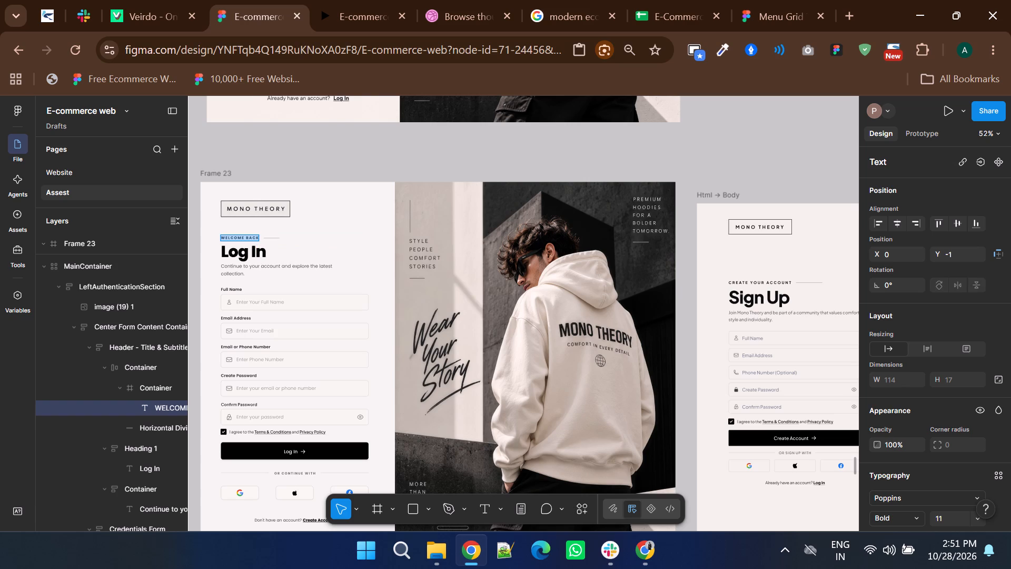
pyautogui.write('cra')
pyautogui.press('BackSpace')
pyautogui.write('eate')
pyautogui.press('space')
pyautogui.write('your account')
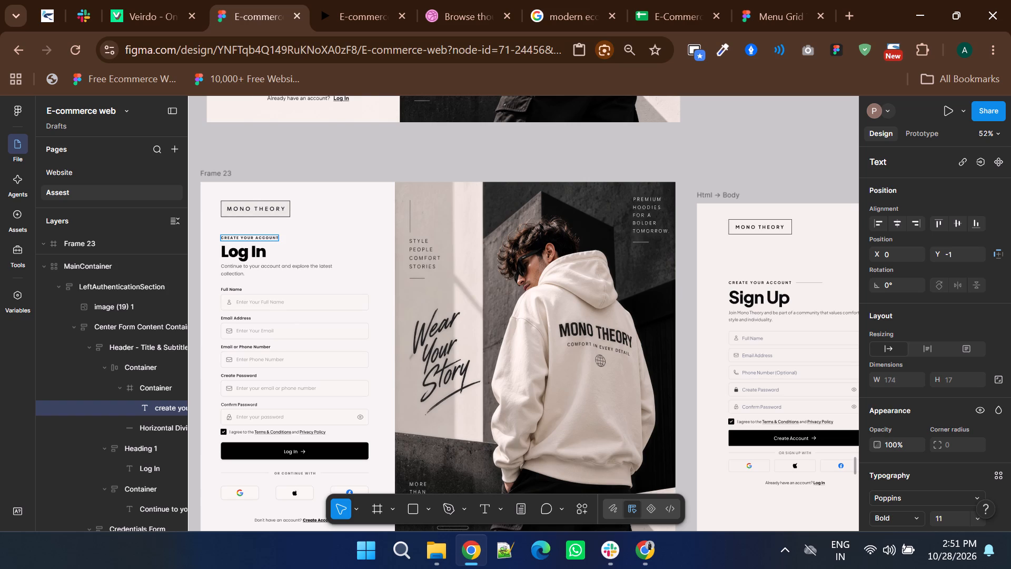
# Change the Log In heading in Frame 23 to "Sign Up".
pyautogui.doubleClick(236, 249)
pyautogui.doubleClick(236, 249)
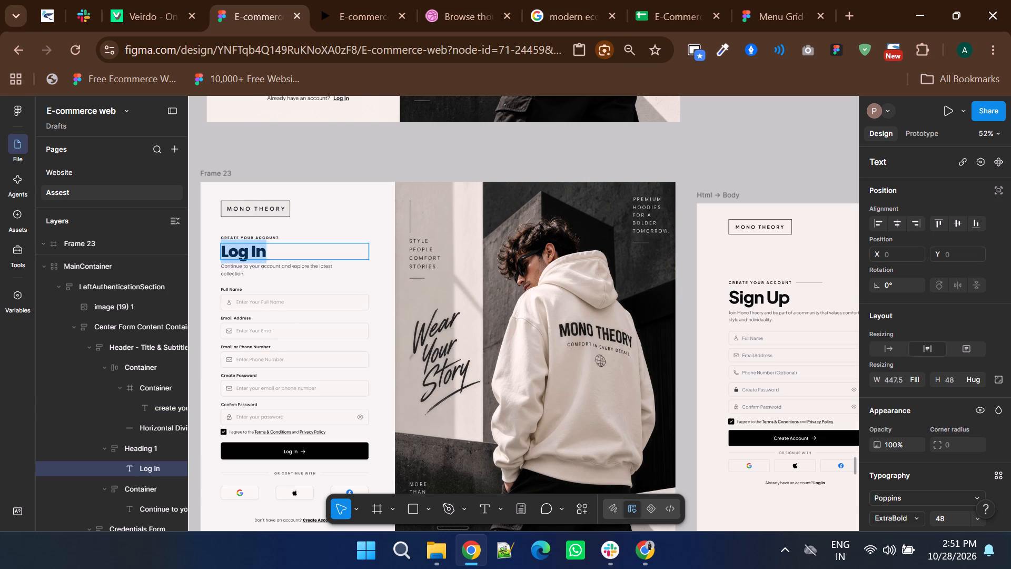
pyautogui.write('Sign')
pyautogui.press('space')
pyautogui.write('Up')
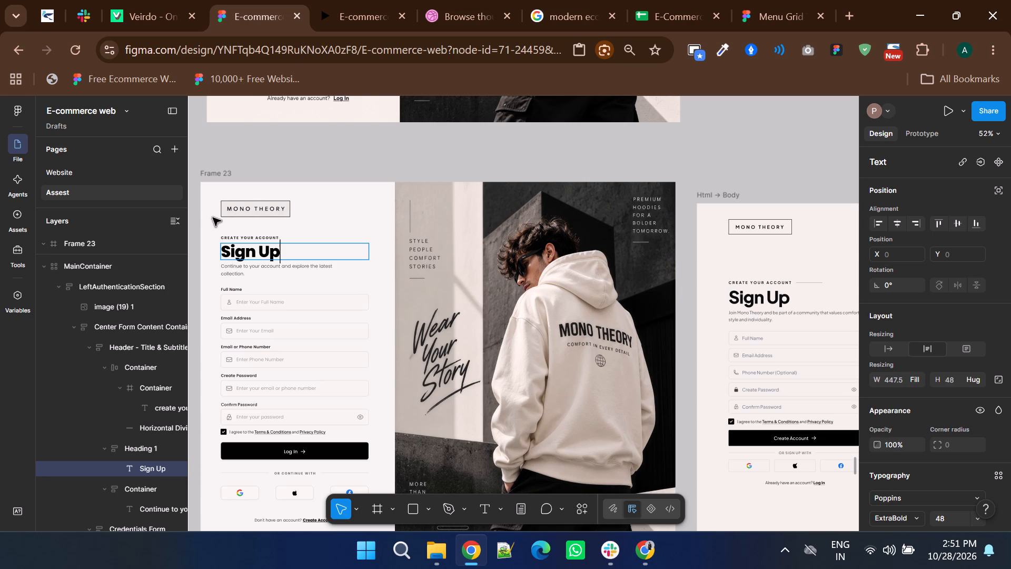
# Replace the description under Frame 23's Sign Up heading with "Join Mono Theory and be part of a community that values comfort, style and individua".
pyautogui.click(227, 268)
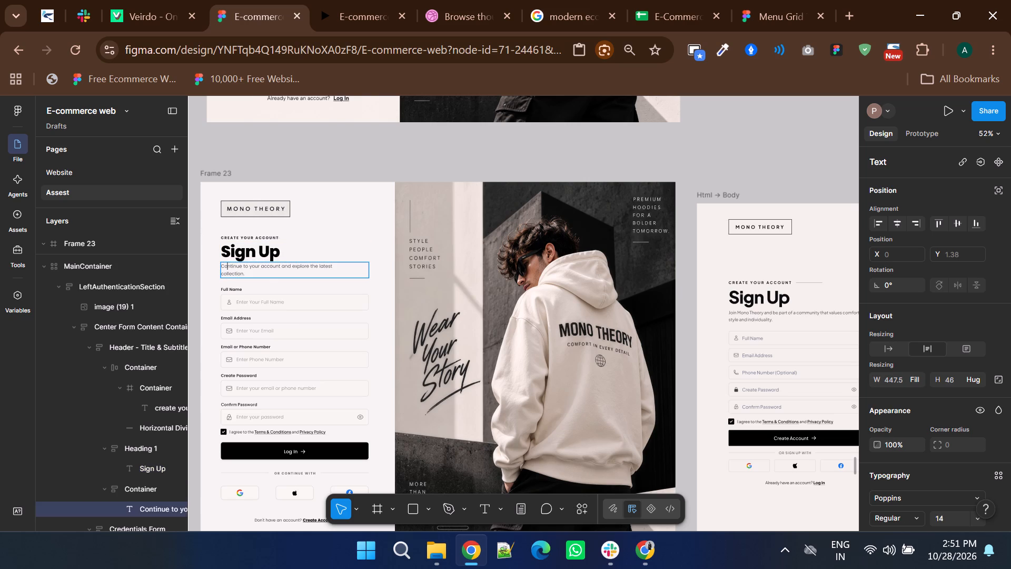
pyautogui.doubleClick(227, 268)
pyautogui.doubleClick(227, 268)
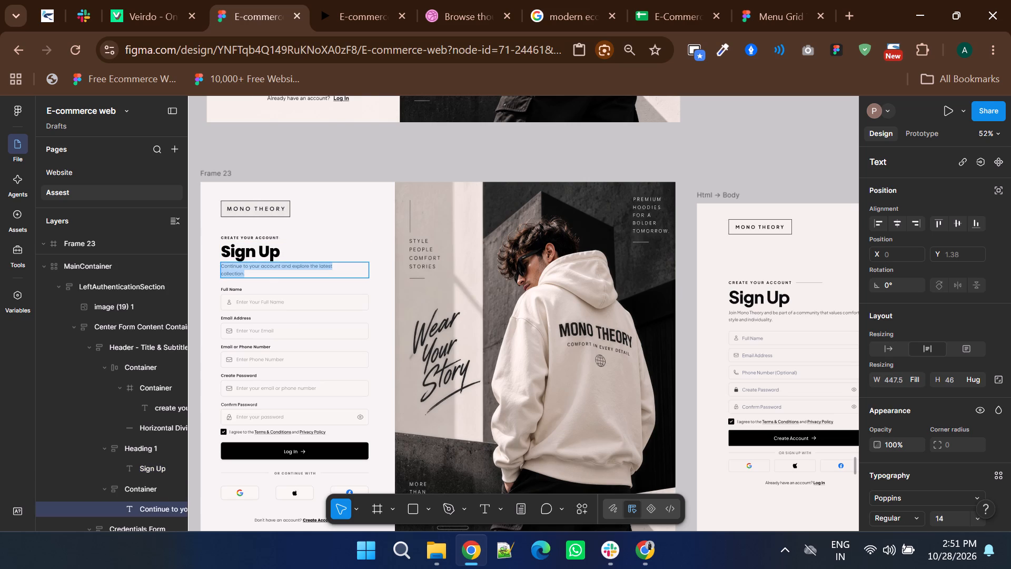
pyautogui.write('Join')
pyautogui.press('space')
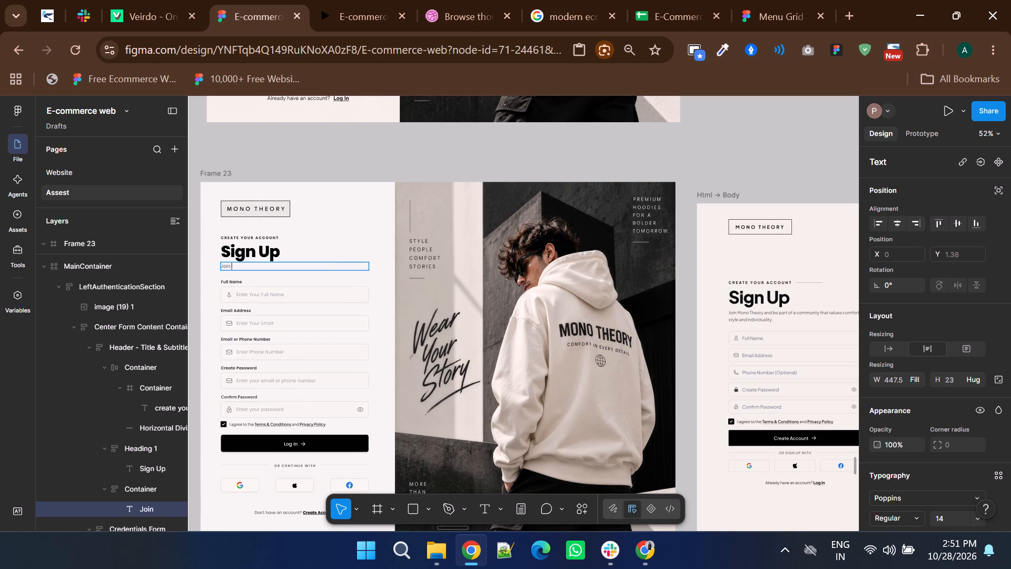
pyautogui.write('MOno')
pyautogui.press('BackSpace')
pyautogui.press('BackSpace')
pyautogui.press('BackSpace')
pyautogui.write('ono')
pyautogui.press('space')
pyautogui.write('The')
pyautogui.write('ory')
pyautogui.press('space')
pyautogui.write('and be')
pyautogui.press('space')
pyautogui.write('part')
pyautogui.press('space')
pyautogui.write('of')
pyautogui.press('space')
pyautogui.write('a community')
pyautogui.press('space')
pyautogui.write('that')
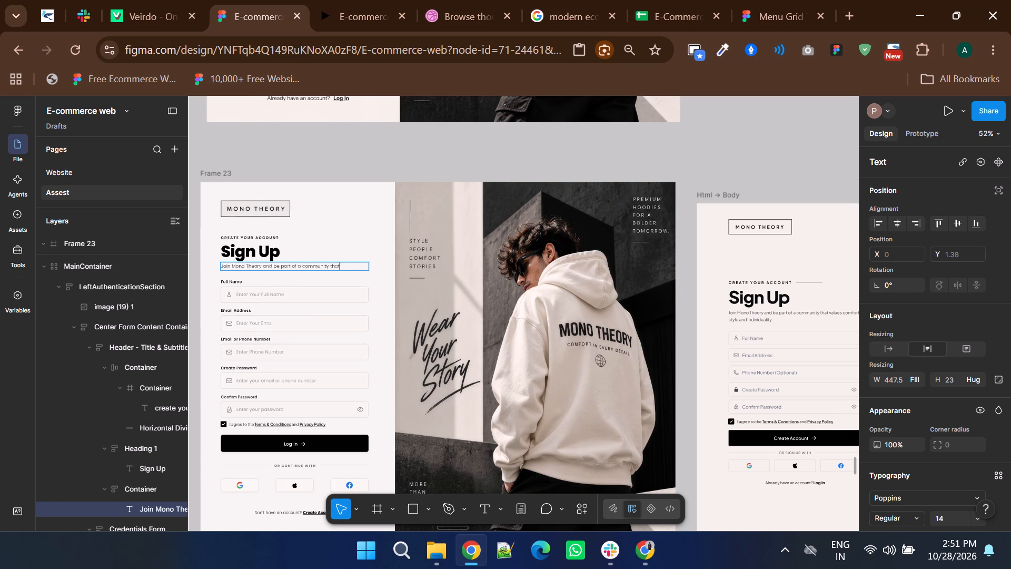
pyautogui.press('space')
pyautogui.write('values')
pyautogui.keyDown('shift'); pyautogui.scroll(-1, 227, 268); pyautogui.keyUp('shift')
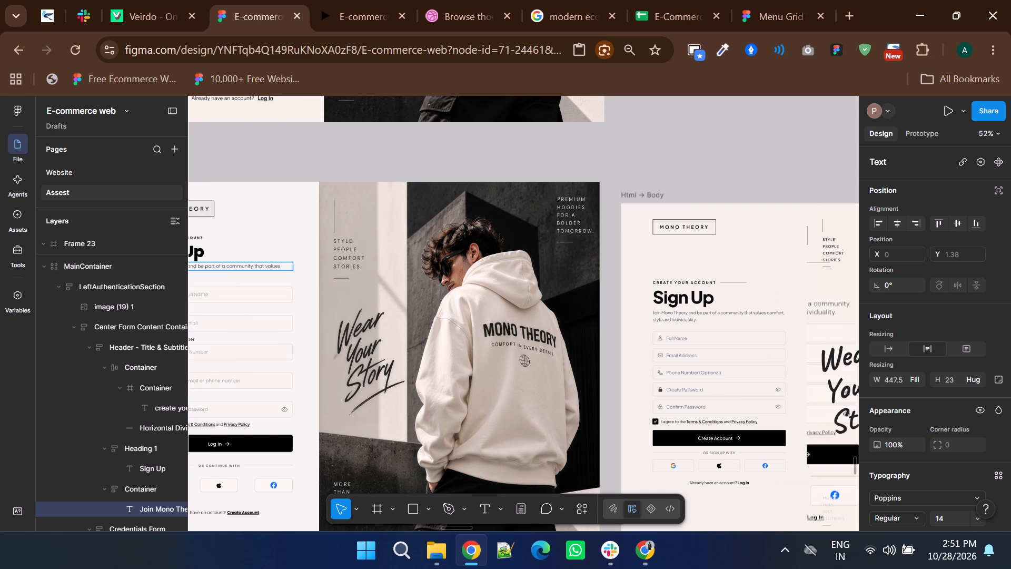
pyautogui.press('space')
pyautogui.write('com')
pyautogui.write('fort')
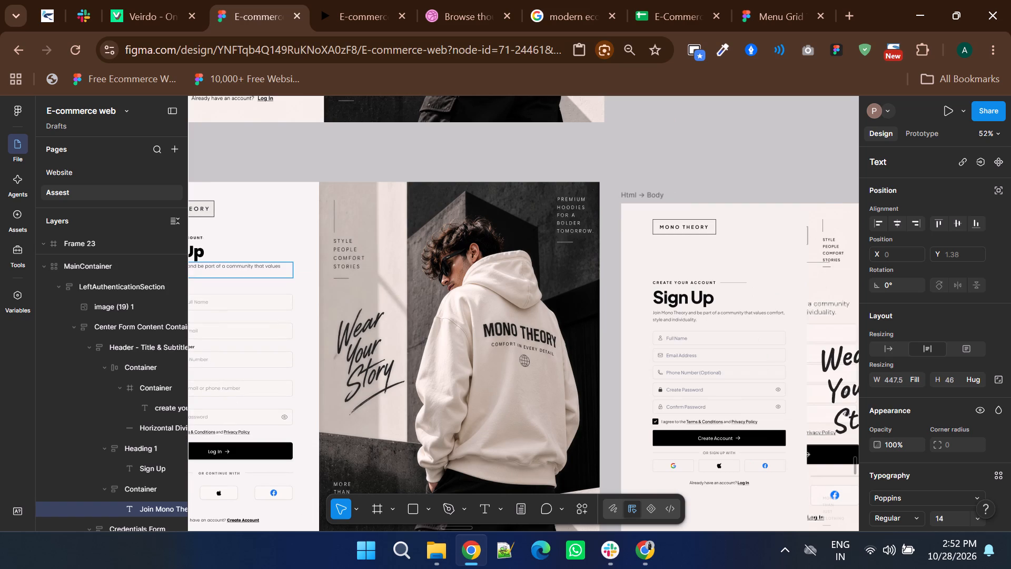
pyautogui.press(',')
pyautogui.press('space')
pyautogui.write('style and indiv')
pyautogui.write('idua')
# Replace the description's incomplete last word with "individuality" copied from the Html → Body reference, keeping the description's style, and end it with a period.
pyautogui.keyDown('ctrl'); pyautogui.scroll(4, 669, 317); pyautogui.keyUp('ctrl')
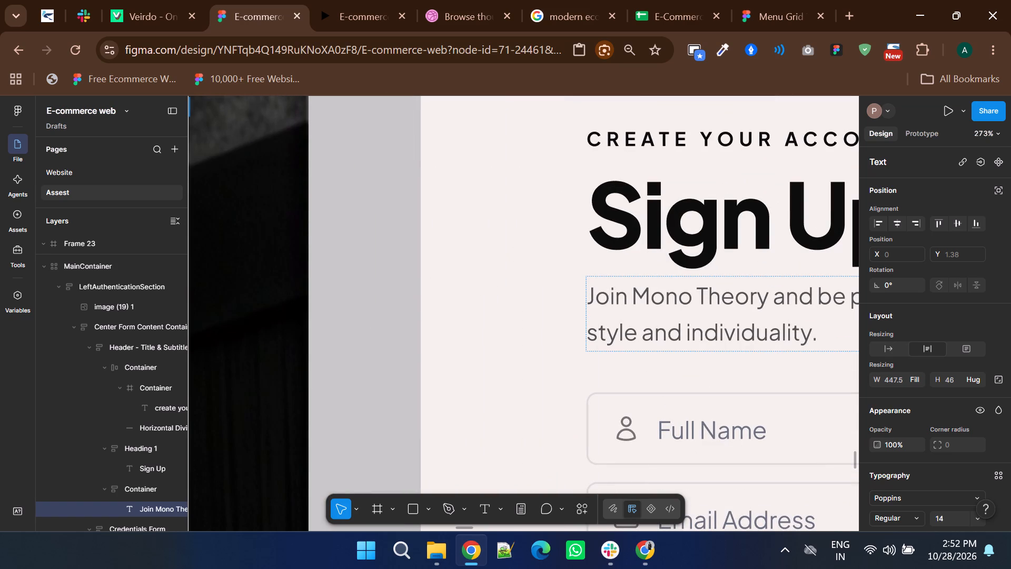
pyautogui.moveTo(689, 336); pyautogui.dragTo(764, 332)
pyautogui.click(687, 333)
pyautogui.moveTo(687, 333); pyautogui.dragTo(801, 331)
pyautogui.rightClick(801, 331)
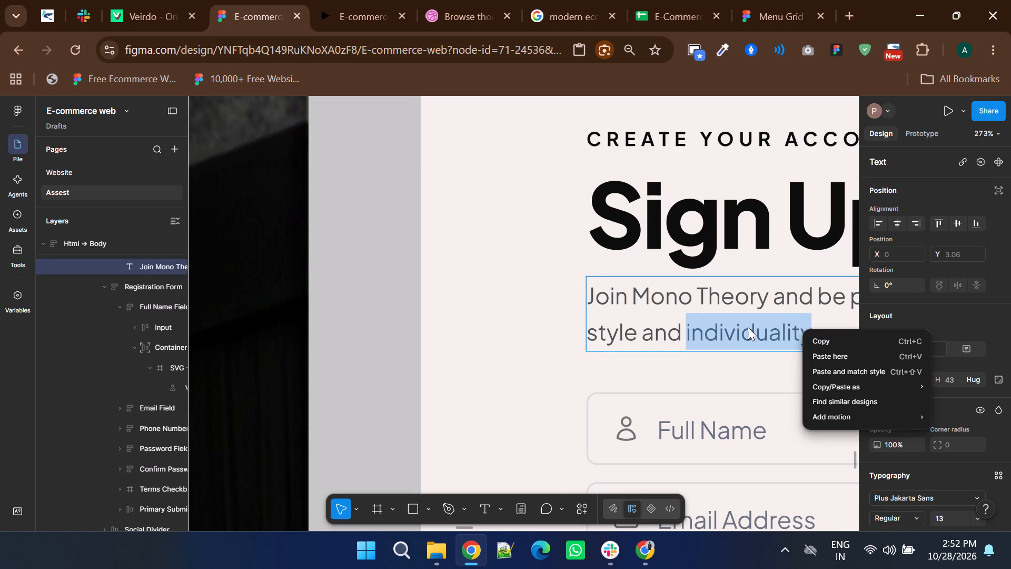
pyautogui.click(825, 335)
pyautogui.keyDown('ctrl'); pyautogui.scroll(-5, 807, 327); pyautogui.keyUp('ctrl')
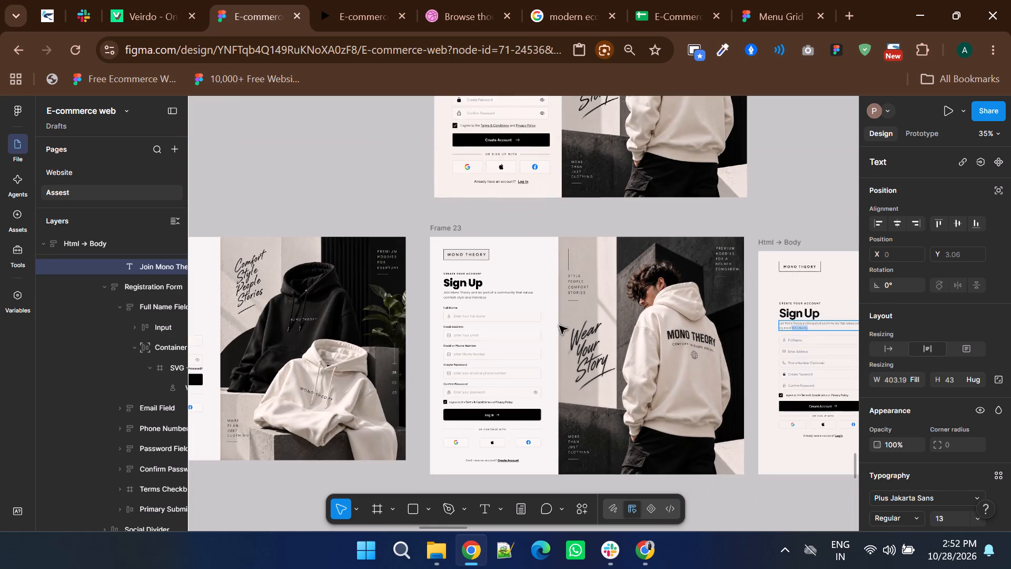
pyautogui.keyDown('ctrl'); pyautogui.scroll(4, 453, 304); pyautogui.keyUp('ctrl')
pyautogui.keyDown('ctrl'); pyautogui.doubleClick(543, 281); pyautogui.keyUp('ctrl')
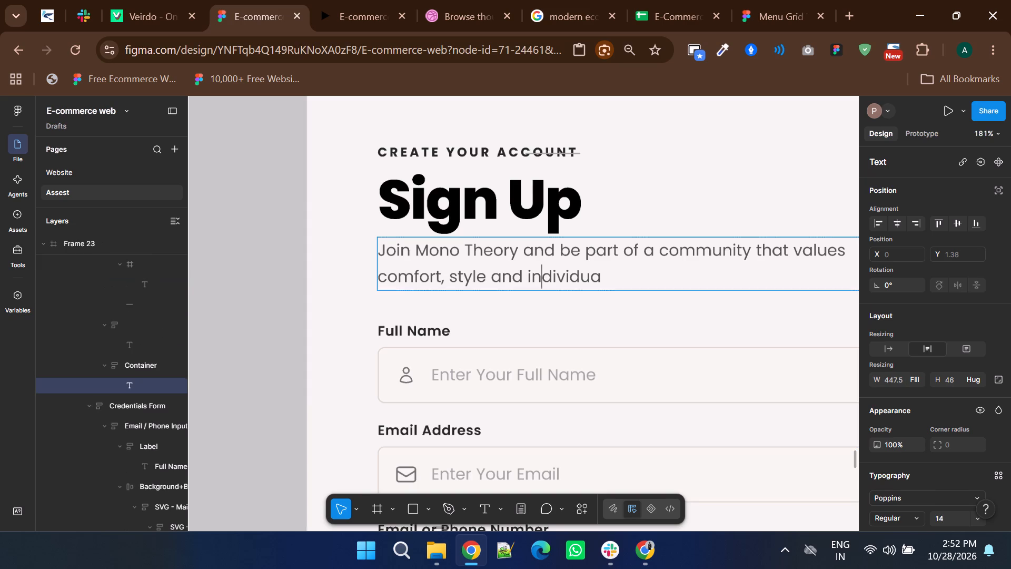
pyautogui.rightClick(538, 278)
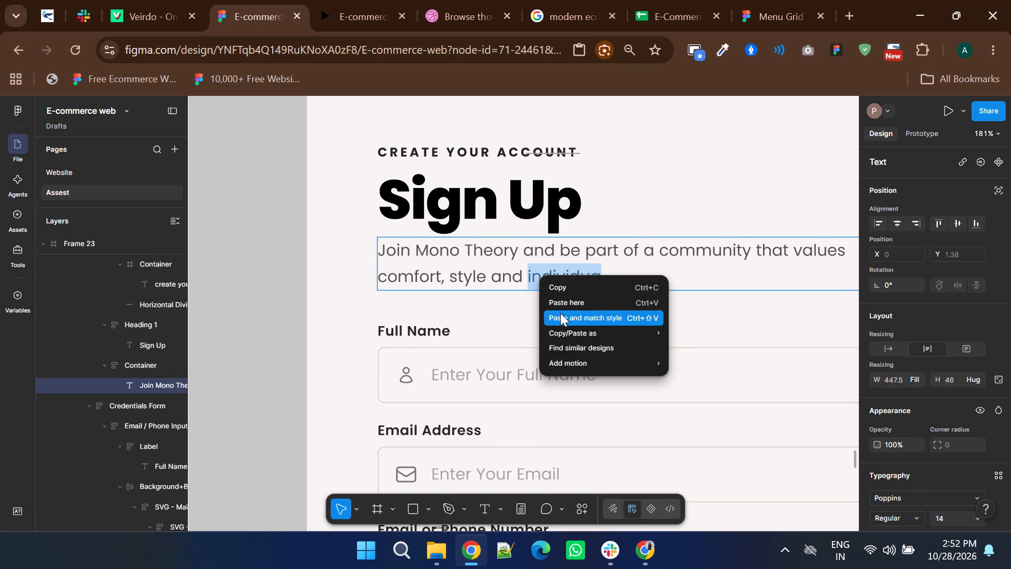
pyautogui.click(560, 313)
pyautogui.keyDown('ctrl'); pyautogui.scroll(-3, 510, 332); pyautogui.keyUp('ctrl')
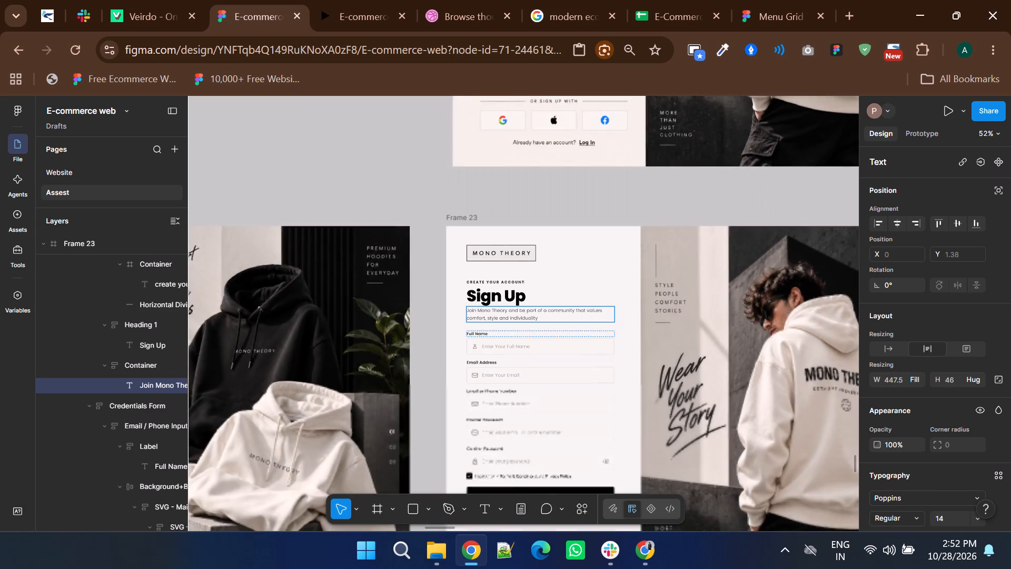
pyautogui.keyDown('shift'); pyautogui.scroll(-4, 500, 336); pyautogui.keyUp('shift')
pyautogui.keyDown('shift'); pyautogui.scroll(3, 500, 336); pyautogui.keyUp('shift')
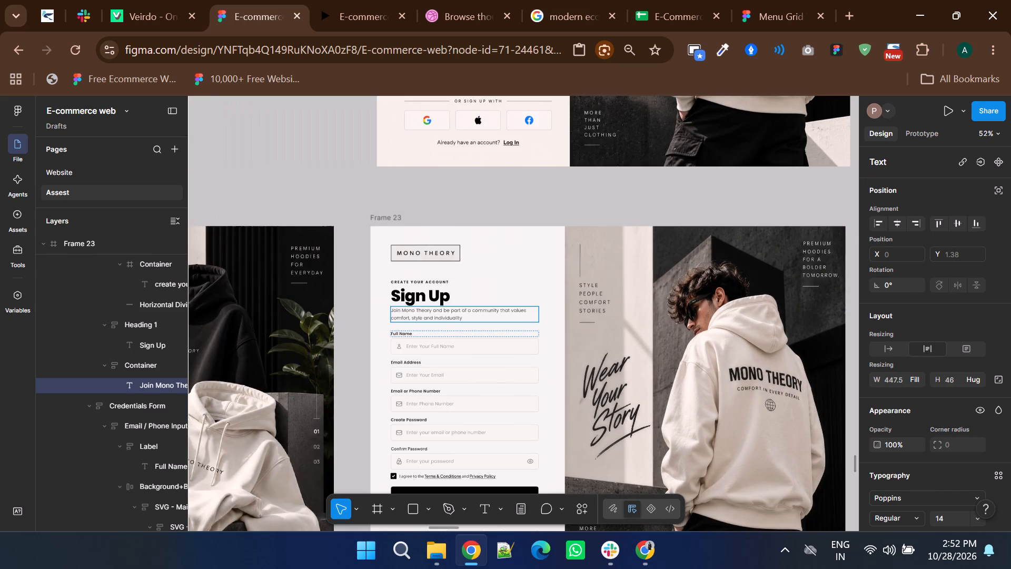
pyautogui.keyDown('ctrl'); pyautogui.scroll(5, 471, 319); pyautogui.keyUp('ctrl')
pyautogui.press('.')
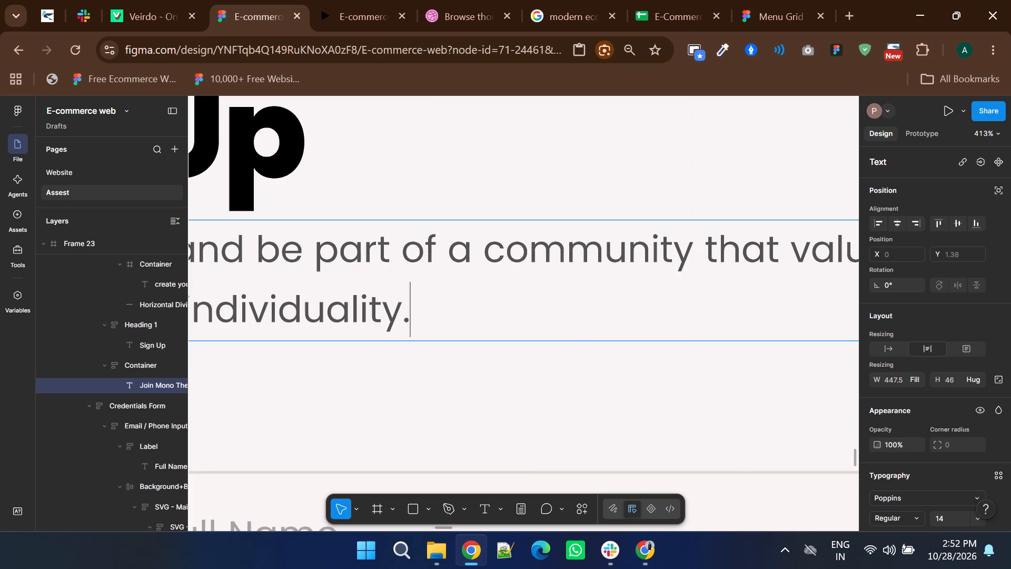
pyautogui.keyDown('ctrl'); pyautogui.scroll(-5, 582, 325); pyautogui.keyUp('ctrl')
pyautogui.doubleClick(507, 180)
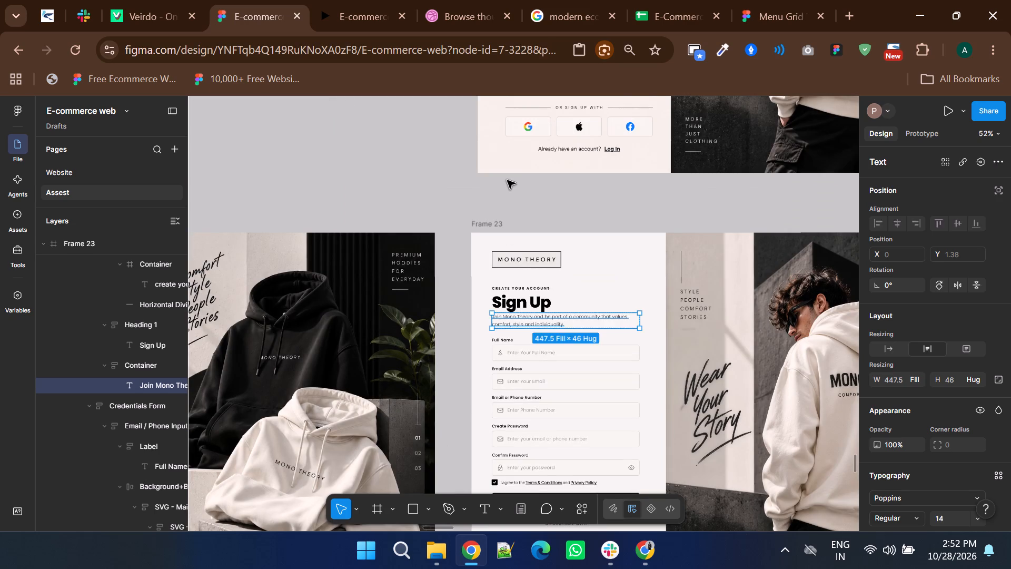
# Replace the mail icon in Frame 23's phone number field with the phone icon copied from the Html → Body reference.
pyautogui.keyDown('shift'); pyautogui.scroll(-4, 507, 180); pyautogui.keyUp('shift')
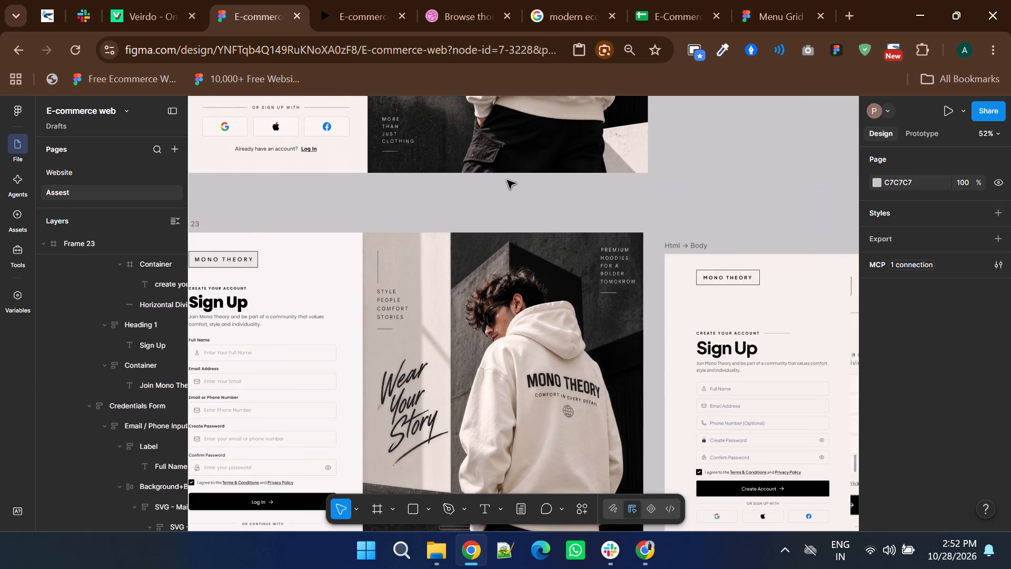
pyautogui.keyDown('shift'); pyautogui.scroll(1, 507, 180); pyautogui.keyUp('shift')
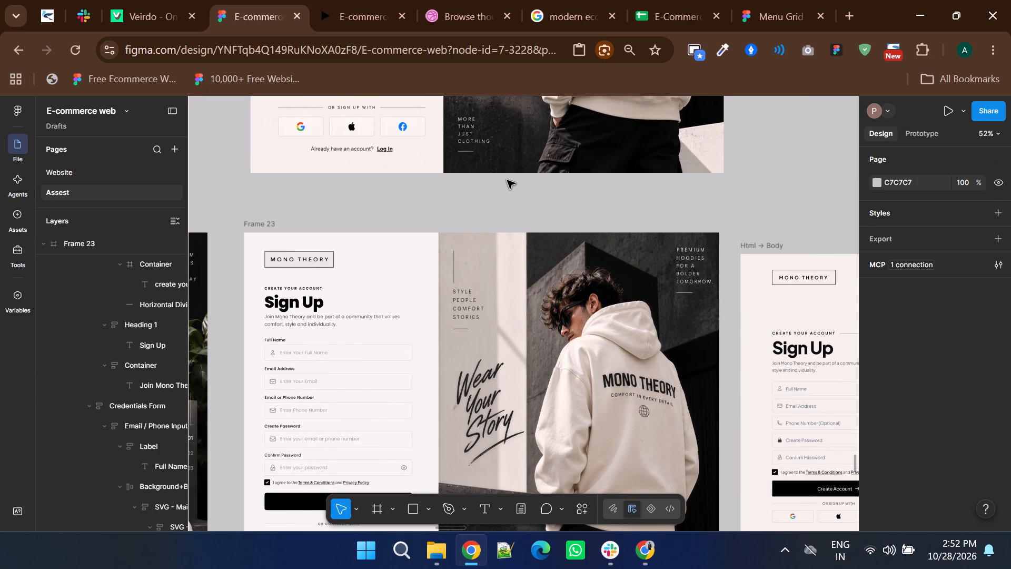
pyautogui.scroll(-1, 507, 180)
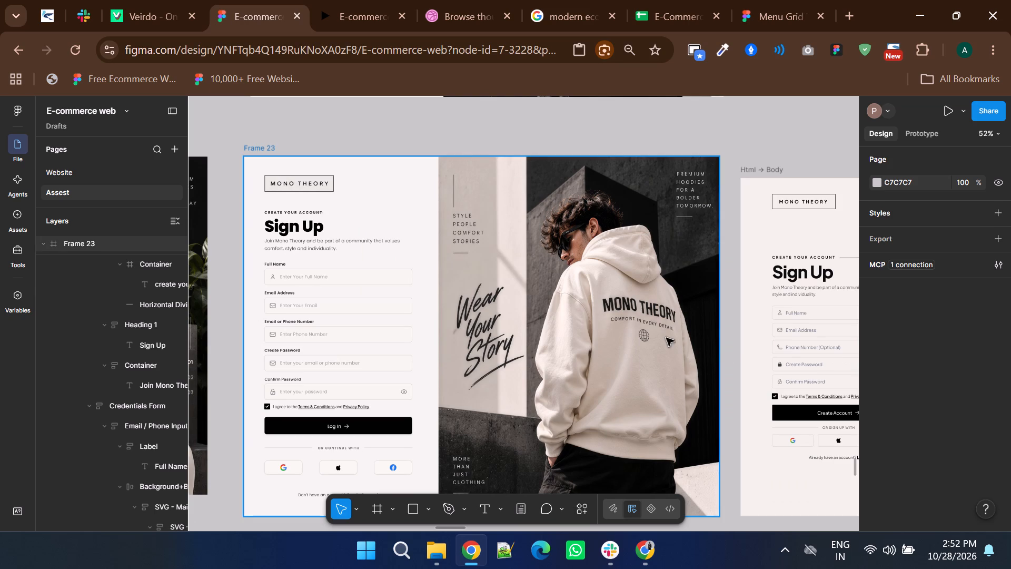
pyautogui.keyDown('ctrl'); pyautogui.scroll(4, 781, 351); pyautogui.keyUp('ctrl')
pyautogui.keyDown('ctrl'); pyautogui.click(777, 335); pyautogui.keyUp('ctrl')
pyautogui.rightClick(777, 335)
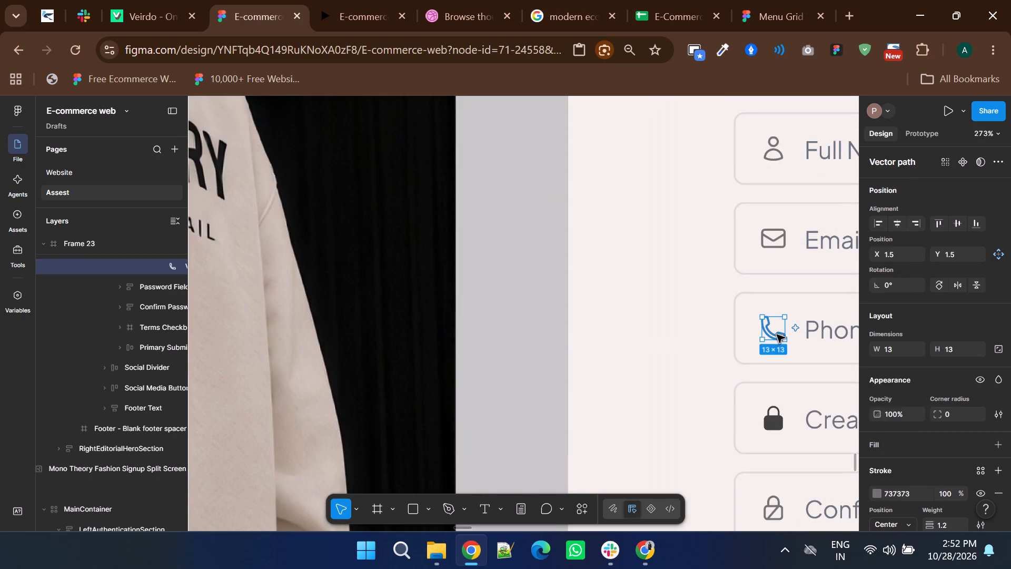
pyautogui.click(803, 152)
pyautogui.keyDown('ctrl'); pyautogui.scroll(-4, 836, 292); pyautogui.keyUp('ctrl')
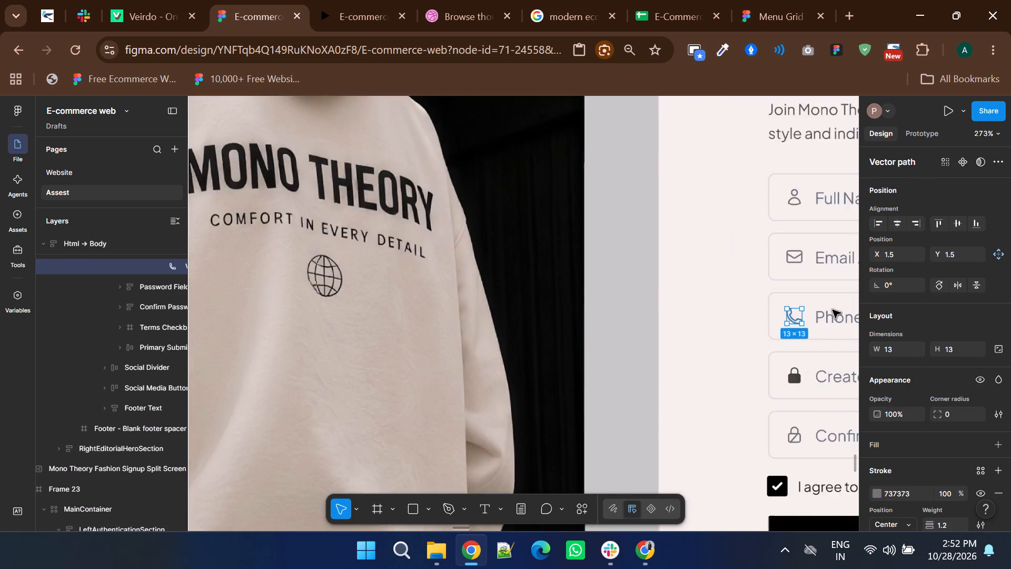
pyautogui.keyDown('ctrl'); pyautogui.scroll(-3, 746, 318); pyautogui.keyUp('ctrl')
pyautogui.keyDown('ctrl'); pyautogui.scroll(6, 478, 308); pyautogui.keyUp('ctrl')
pyautogui.keyDown('ctrl'); pyautogui.click(502, 331); pyautogui.keyUp('ctrl')
pyautogui.rightClick(502, 331)
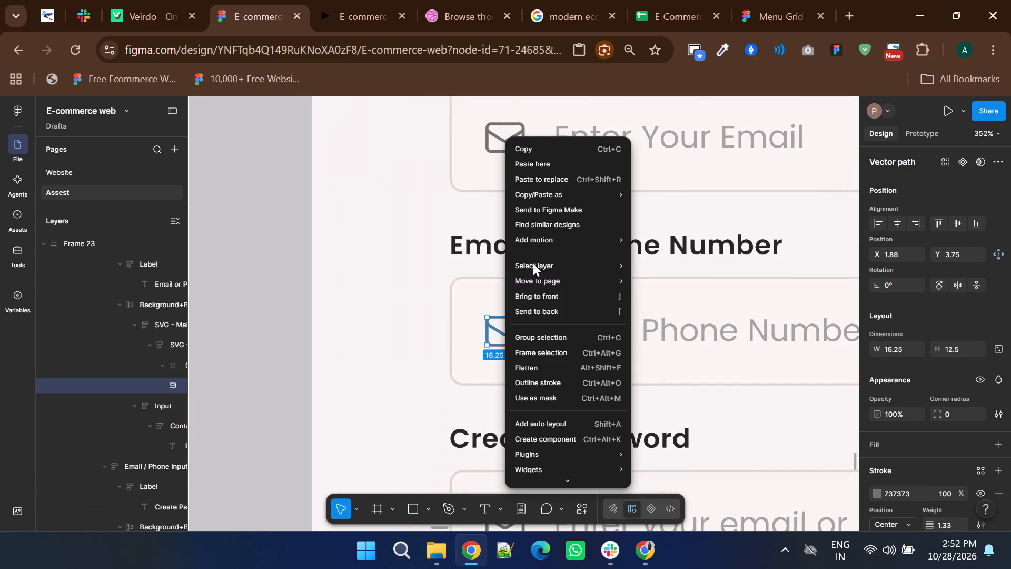
pyautogui.click(549, 179)
pyautogui.keyDown('ctrl'); pyautogui.scroll(-2, 525, 300); pyautogui.keyUp('ctrl')
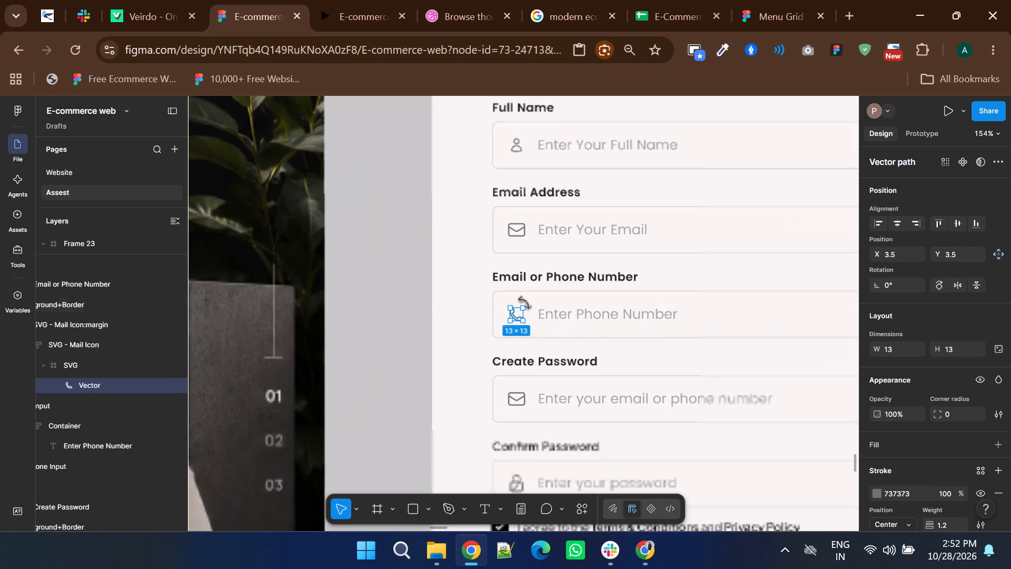
pyautogui.click(433, 306)
# Select the lock icon in Frame 23's Confirm Password field.
pyautogui.keyDown('ctrl'); pyautogui.scroll(-1, 433, 306); pyautogui.keyUp('ctrl')
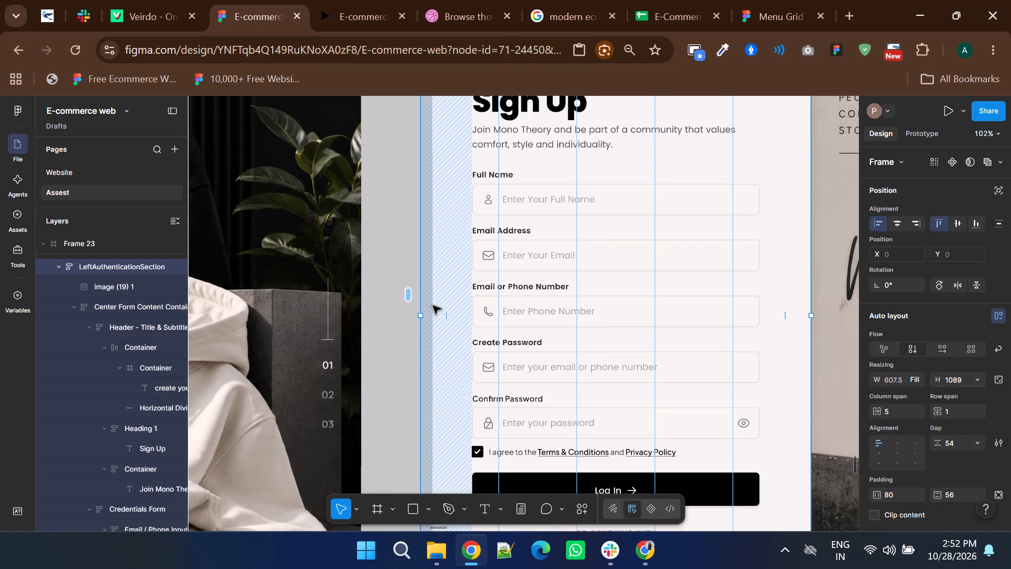
pyautogui.keyDown('shift'); pyautogui.scroll(-2, 433, 306); pyautogui.keyUp('shift')
pyautogui.keyDown('ctrl'); pyautogui.scroll(-1, 450, 321); pyautogui.keyUp('ctrl')
pyautogui.keyDown('ctrl'); pyautogui.scroll(3, 360, 374); pyautogui.keyUp('ctrl')
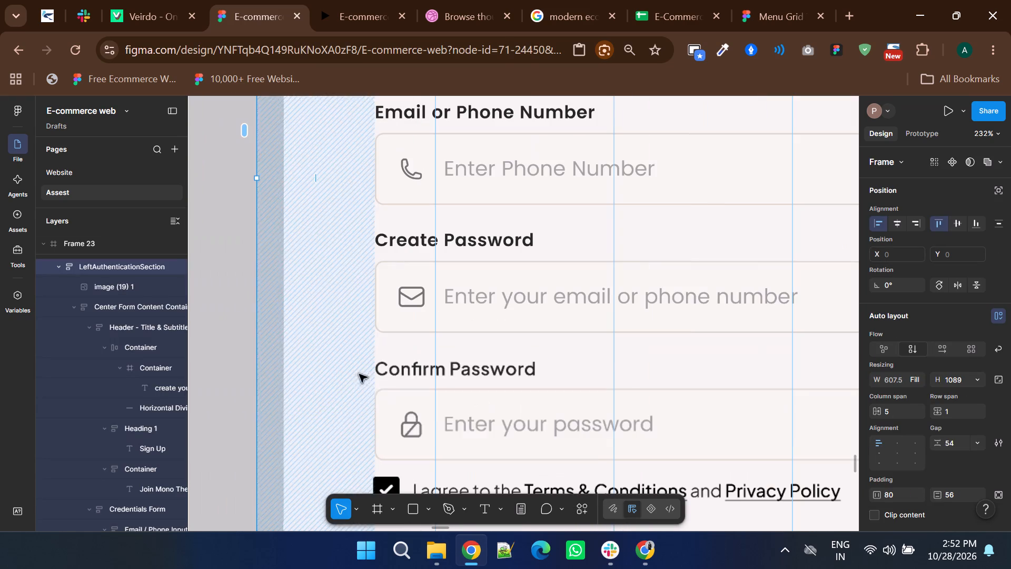
pyautogui.keyDown('ctrl'); pyautogui.click(415, 428); pyautogui.keyUp('ctrl')
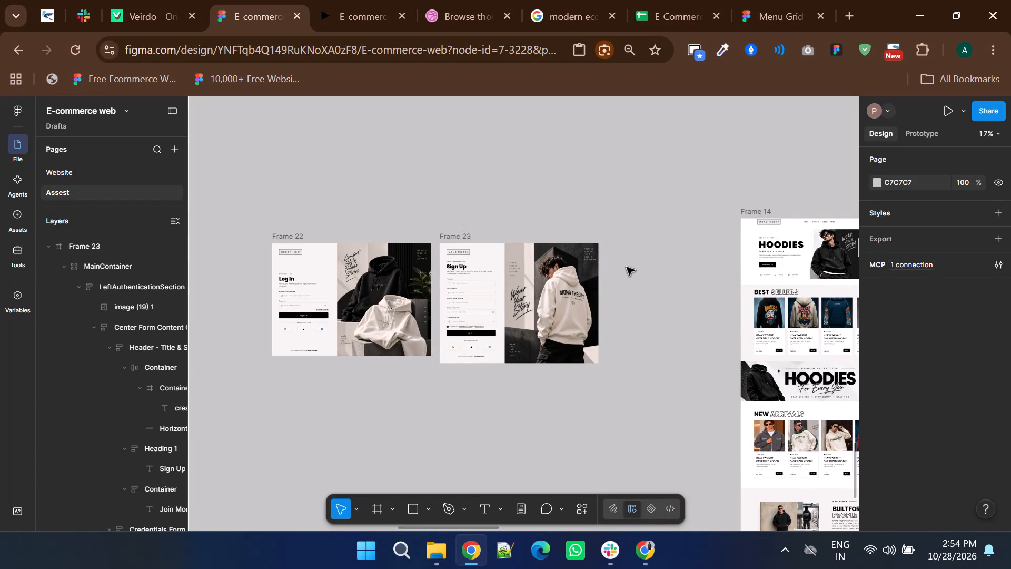
# Move Frame 22 and Frame 23 together farther away from Frame 14 and line up their top edges with it at Y 23388.
pyautogui.keyDown('ctrl'); pyautogui.scroll(-1, 630, 267); pyautogui.keyUp('ctrl')
pyautogui.moveTo(638, 345); pyautogui.dragTo(343, 214)
pyautogui.moveTo(414, 277); pyautogui.dragTo(310, 269)
pyautogui.click(423, 374)
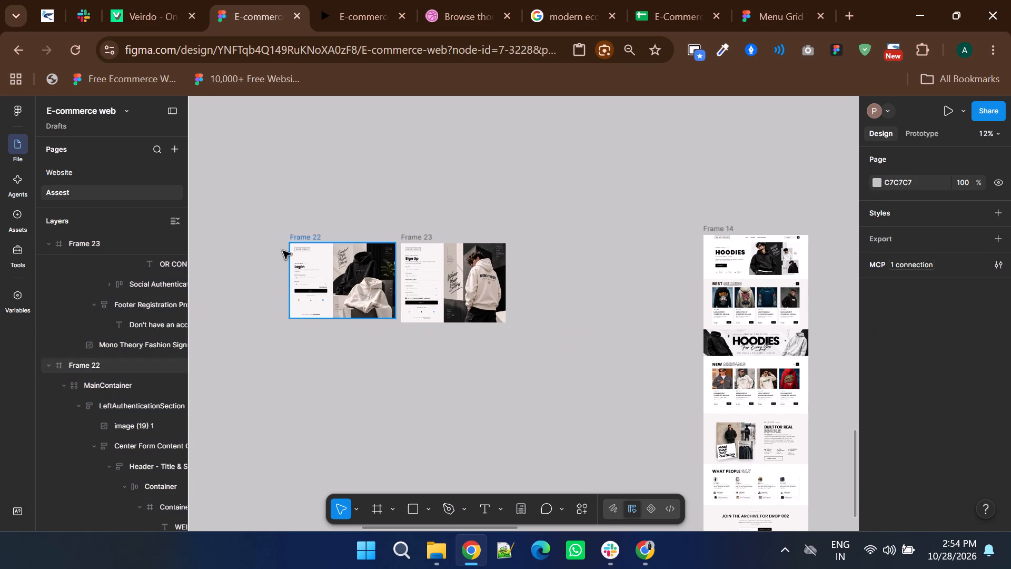
pyautogui.moveTo(267, 211); pyautogui.dragTo(609, 433)
pyautogui.moveTo(442, 305); pyautogui.dragTo(440, 294)
pyautogui.click(473, 372)
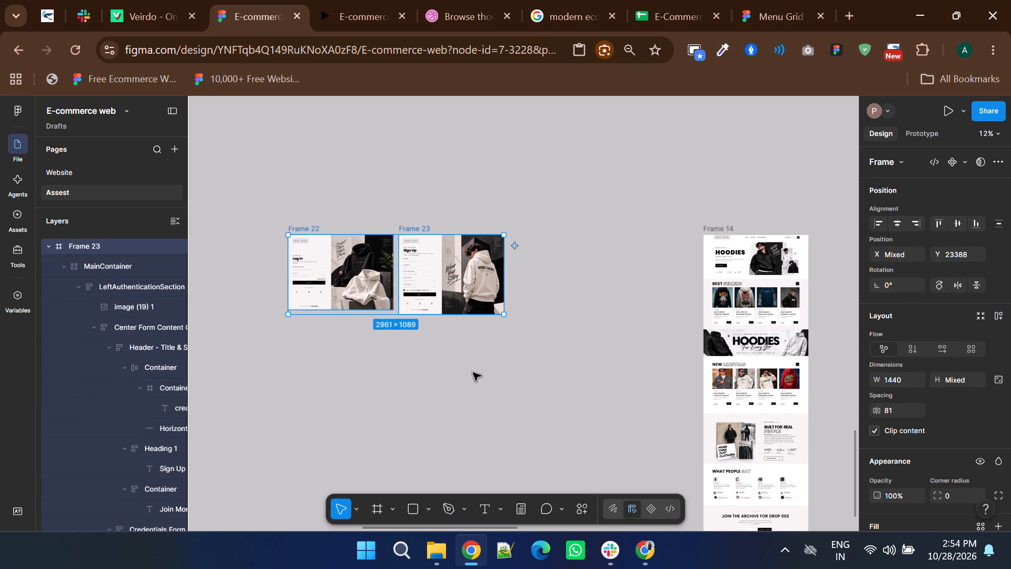
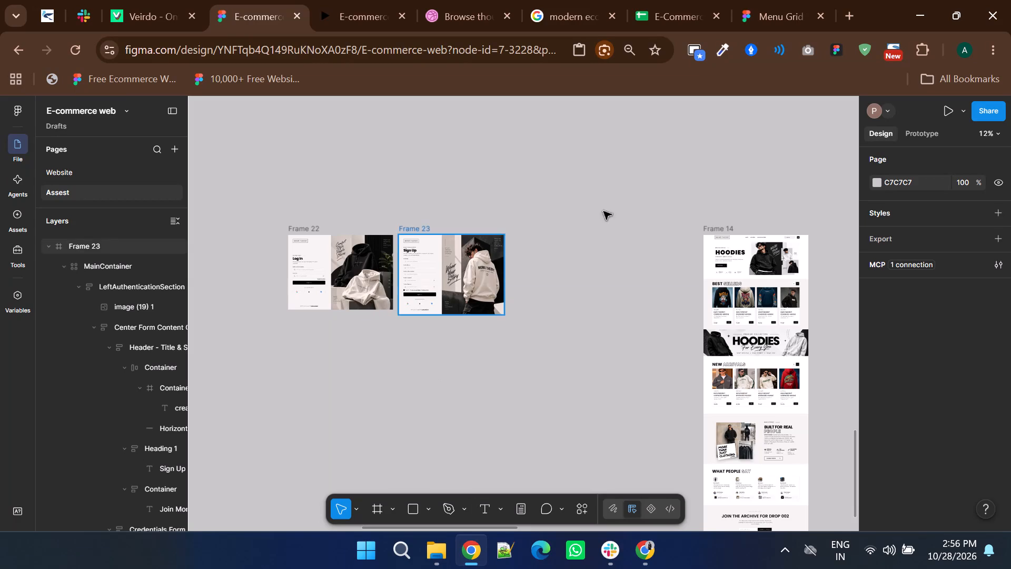
# Rename the design file as MONO THEORY.
pyautogui.keyDown('ctrl'); pyautogui.scroll(4, 716, 243); pyautogui.keyUp('ctrl')
pyautogui.keyDown('ctrl'); pyautogui.scroll(-2, 716, 243); pyautogui.keyUp('ctrl')
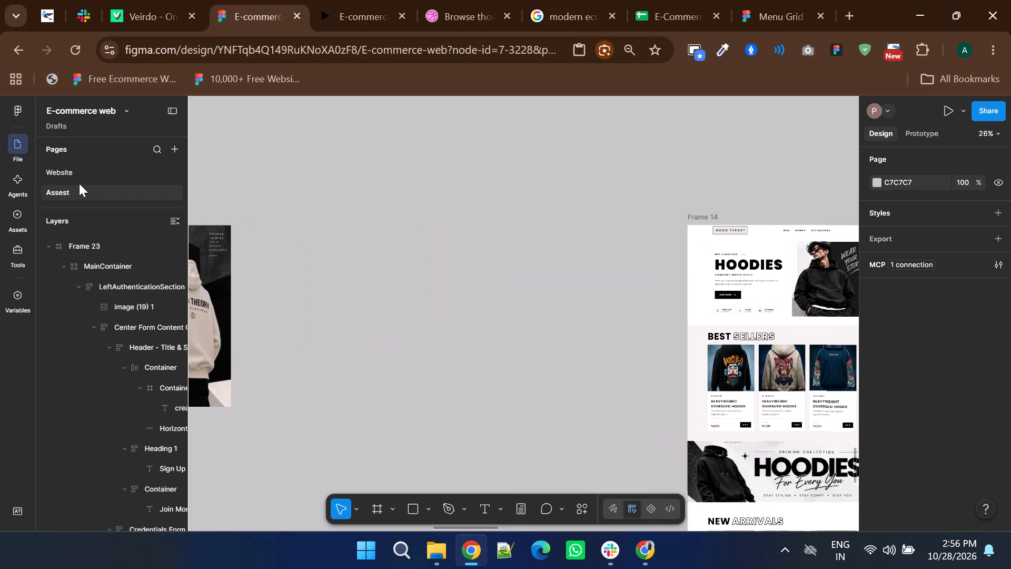
pyautogui.doubleClick(73, 110)
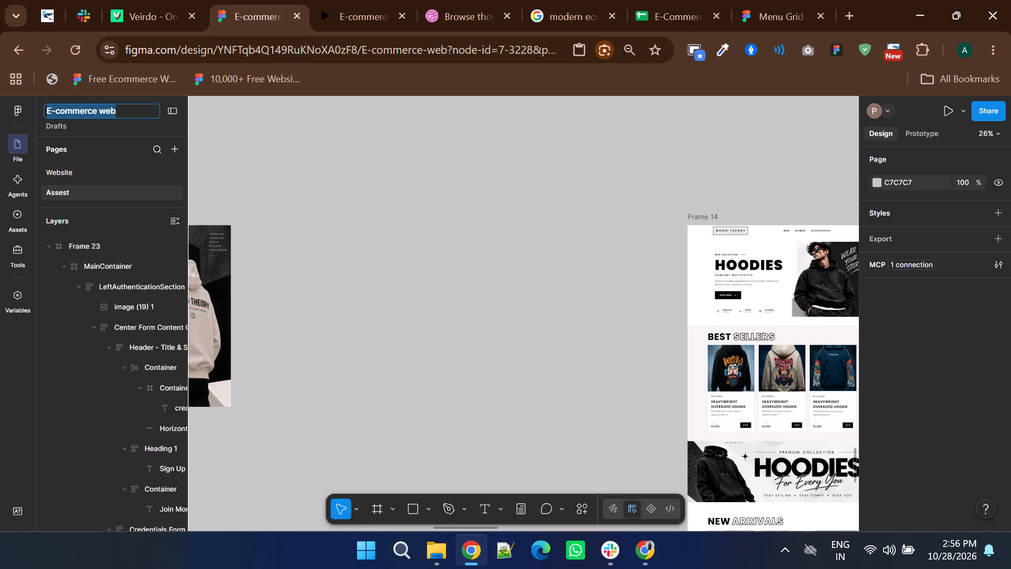
pyautogui.write('Mon')
pyautogui.press('BackSpace')
pyautogui.press('BackSpace')
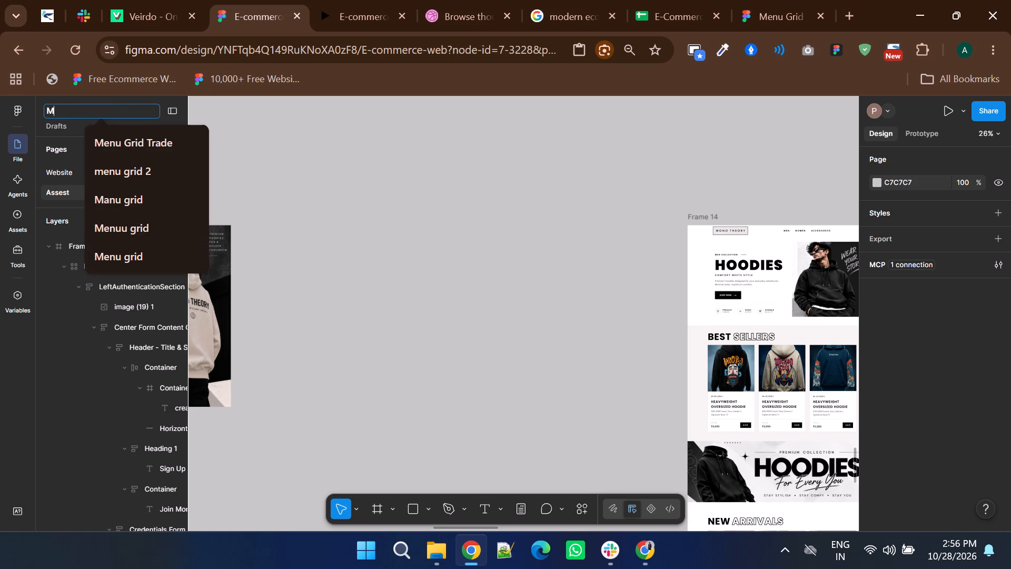
pyautogui.write('ONO')
pyautogui.press('space')
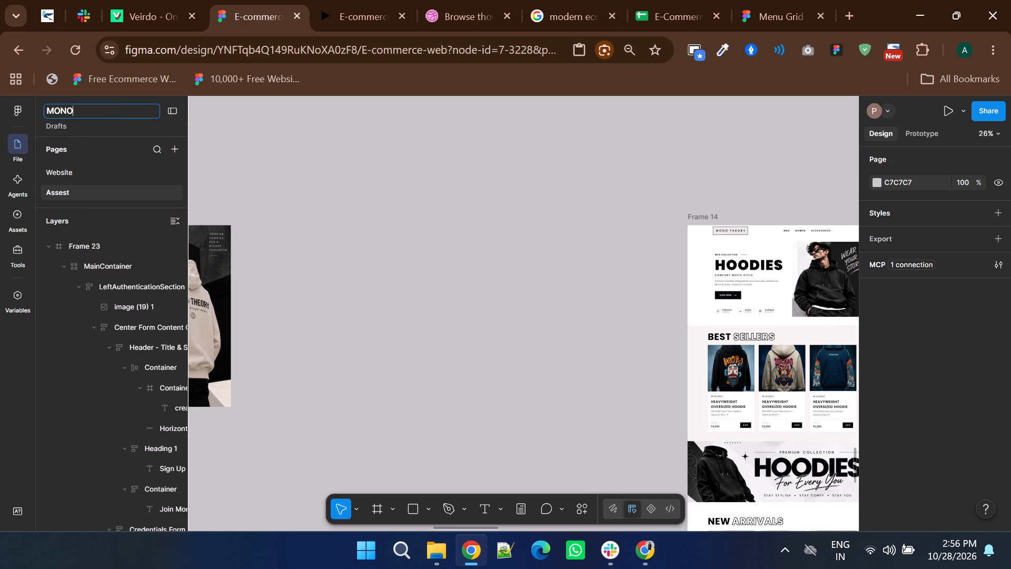
pyautogui.write('T')
pyautogui.hotkey('shift', 'h')
pyautogui.hotkey('shift', 'e')
pyautogui.write('ORY')
pyautogui.press('space')
pyautogui.doubleClick(315, 138)
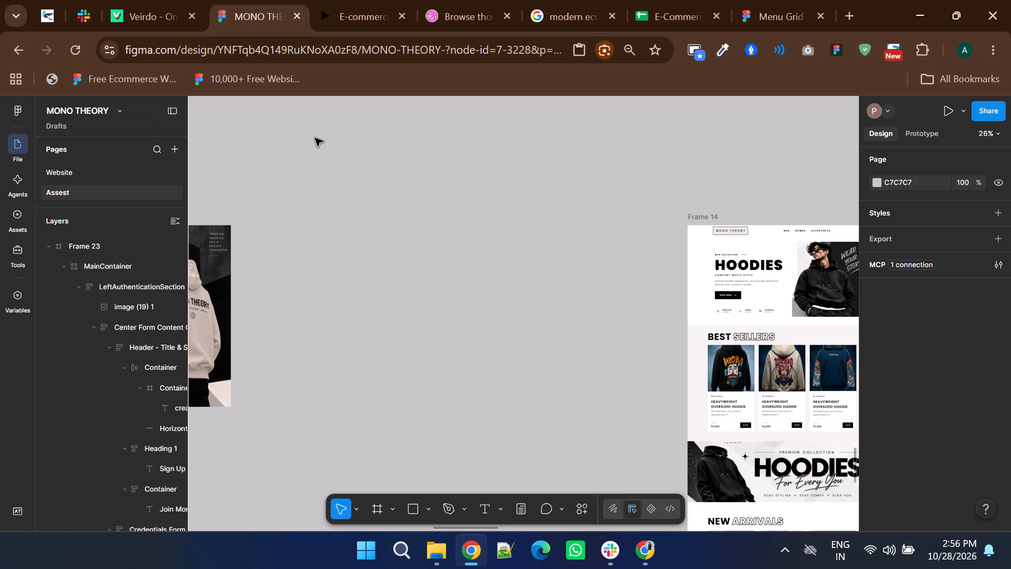
# Duplicate the Log In page, Frame 22, and place the copy between Frame 23 and Frame 14 with the top edges aligned.
pyautogui.keyDown('ctrl'); pyautogui.scroll(-2, 459, 257); pyautogui.keyUp('ctrl')
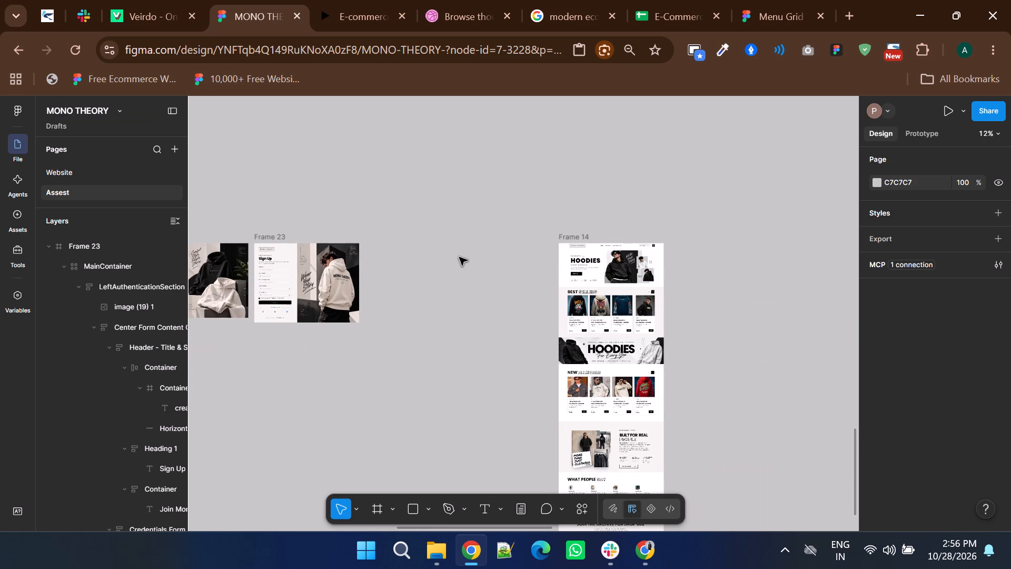
pyautogui.keyDown('ctrl'); pyautogui.scroll(-1, 451, 249); pyautogui.keyUp('ctrl')
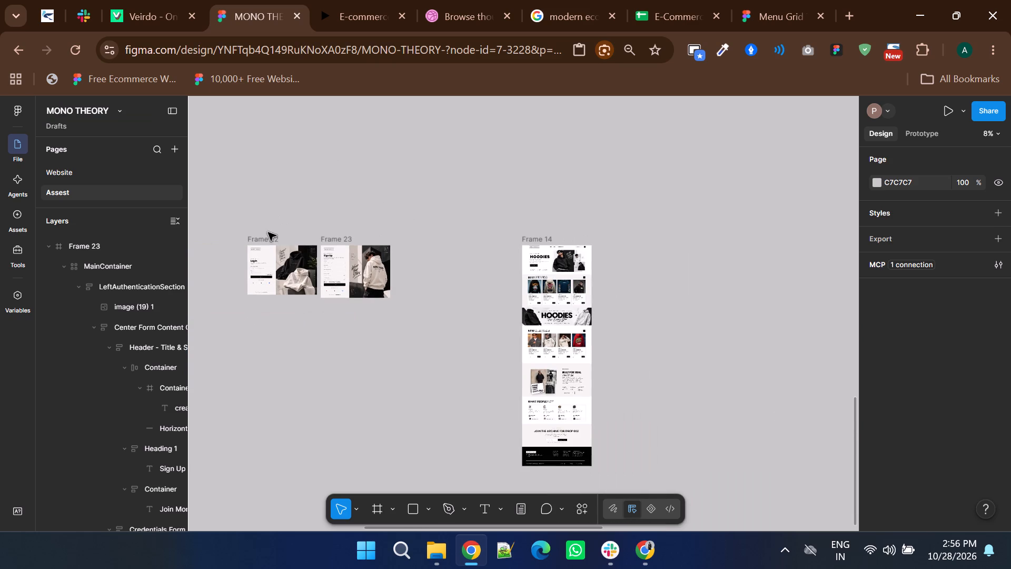
pyautogui.moveTo(264, 234); pyautogui.dragTo(405, 231)
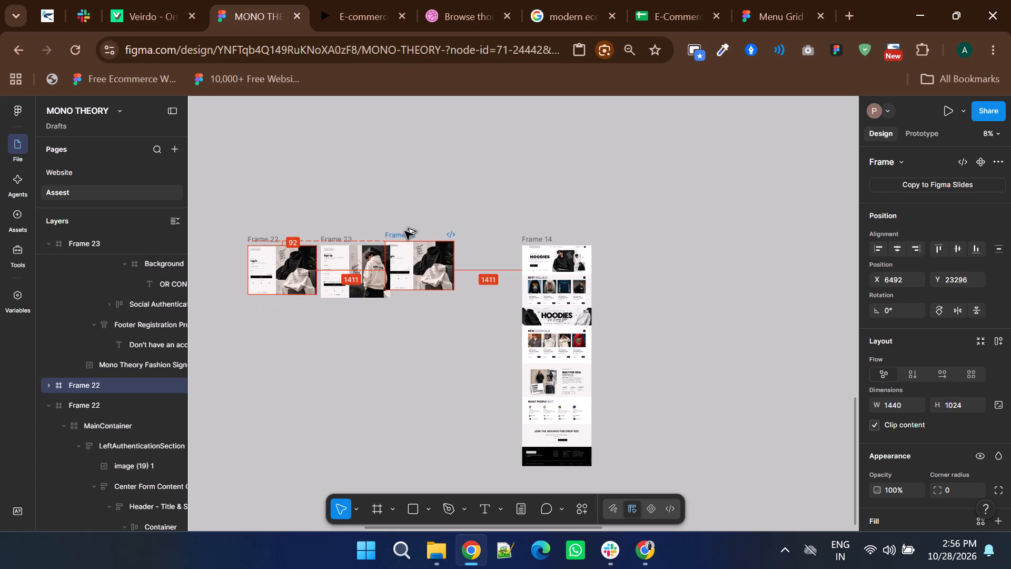
pyautogui.moveTo(405, 231); pyautogui.dragTo(415, 232)
pyautogui.click(423, 206)
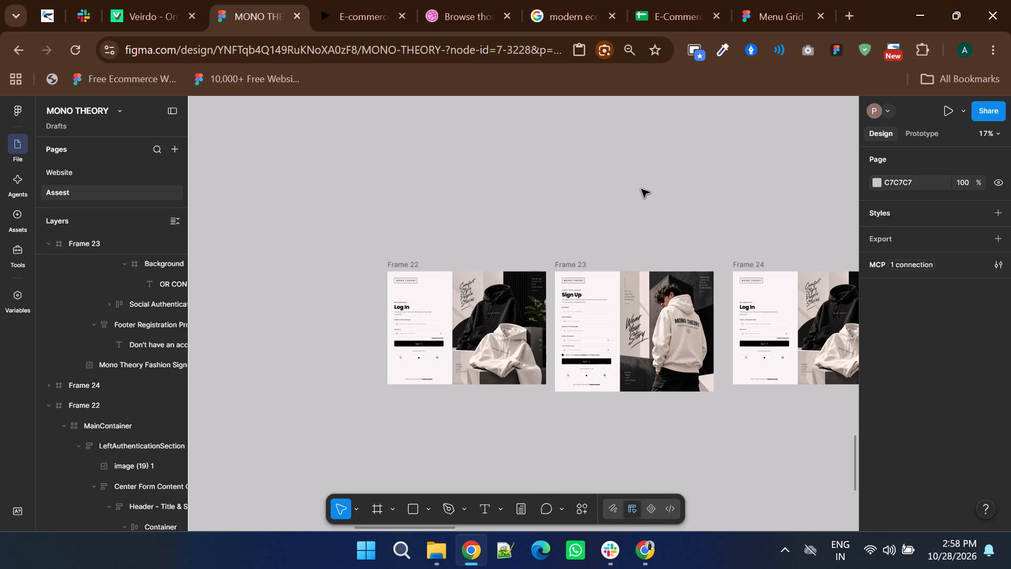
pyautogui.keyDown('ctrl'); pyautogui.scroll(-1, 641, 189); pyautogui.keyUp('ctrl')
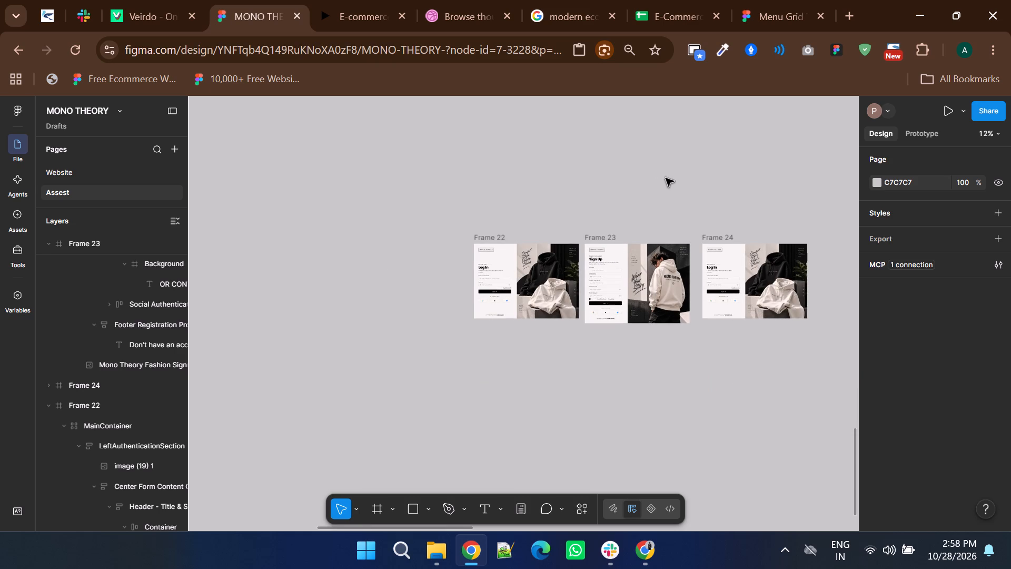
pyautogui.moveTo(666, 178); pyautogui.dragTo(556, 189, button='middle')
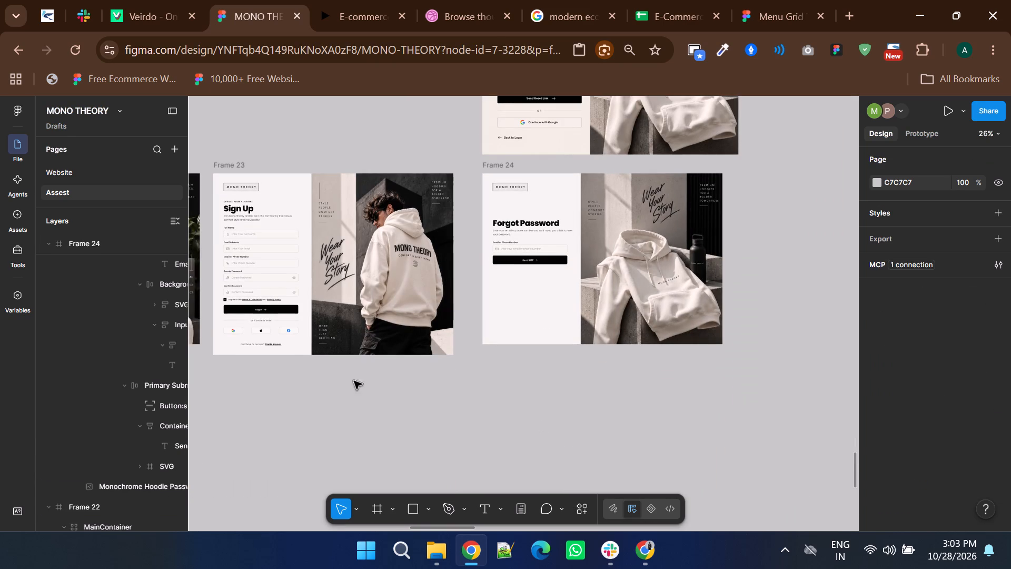
# Examine the Log In and Sign Up pages up close, including their form fields and bottom account links, and compare them with the Forgot Password page.
pyautogui.keyDown('ctrl'); pyautogui.scroll(3, 272, 344); pyautogui.keyUp('ctrl')
pyautogui.keyDown('ctrl'); pyautogui.scroll(-1, 328, 393); pyautogui.keyUp('ctrl')
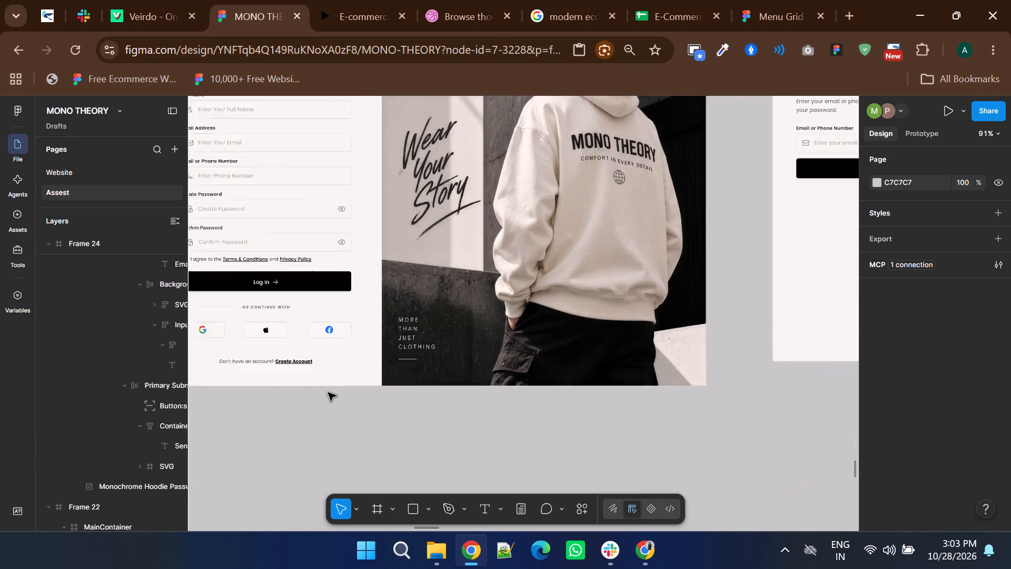
pyautogui.keyDown('ctrl'); pyautogui.scroll(-2, 328, 393); pyautogui.keyUp('ctrl')
pyautogui.keyDown('shift'); pyautogui.scroll(3, 328, 393); pyautogui.keyUp('shift')
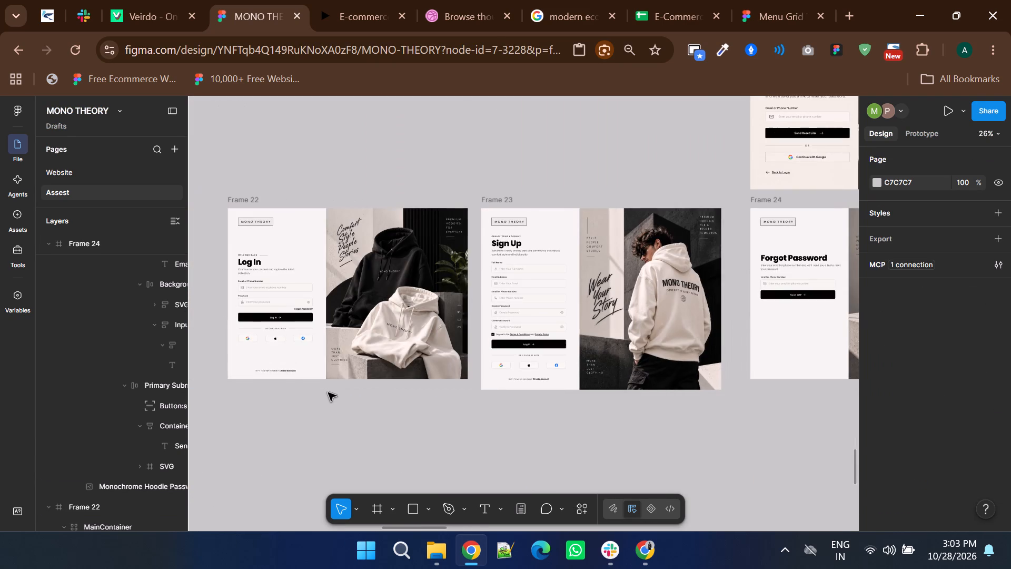
pyautogui.keyDown('ctrl'); pyautogui.scroll(3, 272, 372); pyautogui.keyUp('ctrl')
pyautogui.keyDown('ctrl'); pyautogui.scroll(-1, 272, 372); pyautogui.keyUp('ctrl')
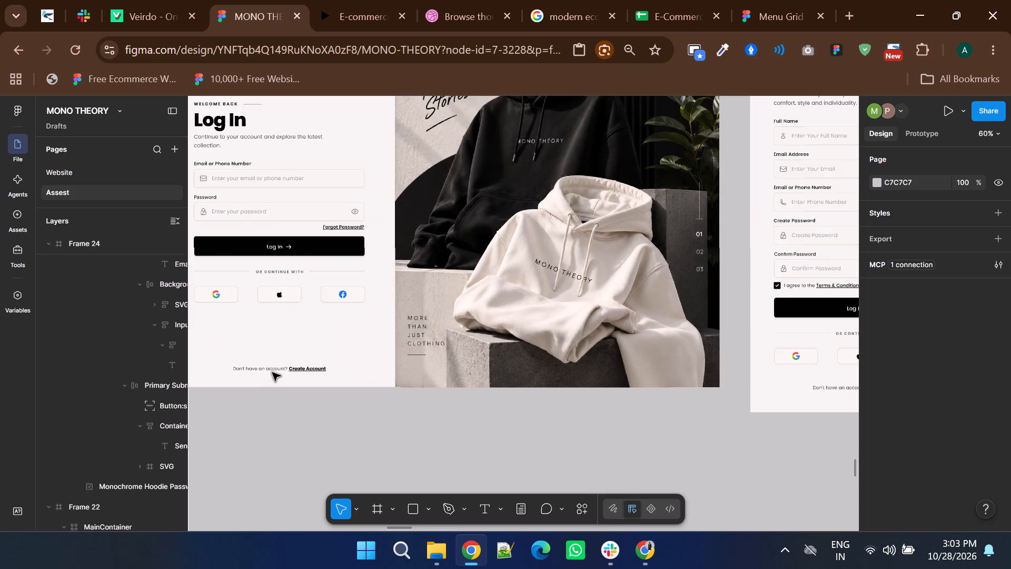
pyautogui.keyDown('shift'); pyautogui.scroll(-6, 272, 372); pyautogui.keyUp('shift')
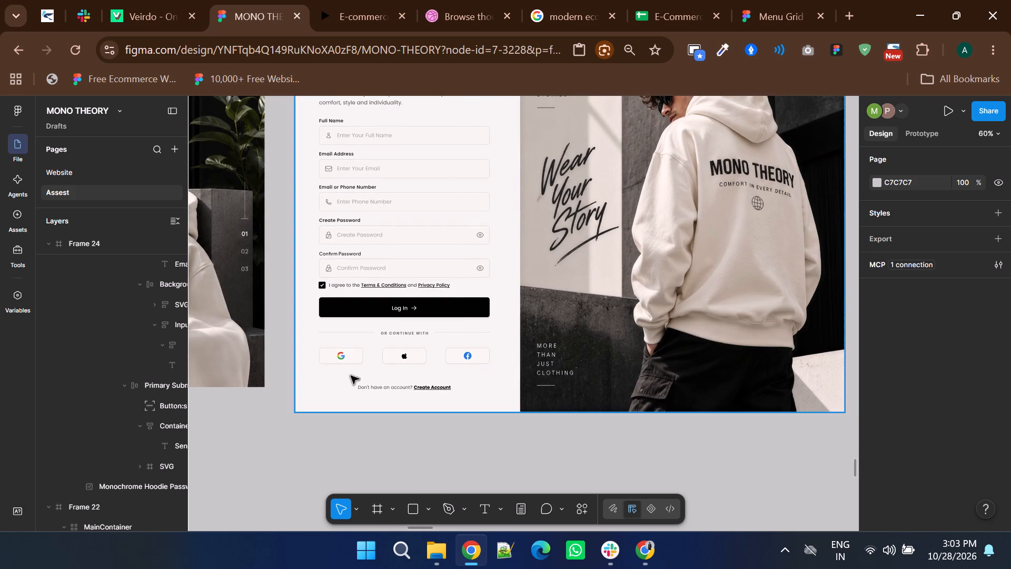
pyautogui.keyDown('ctrl'); pyautogui.scroll(-3, 459, 418); pyautogui.keyUp('ctrl')
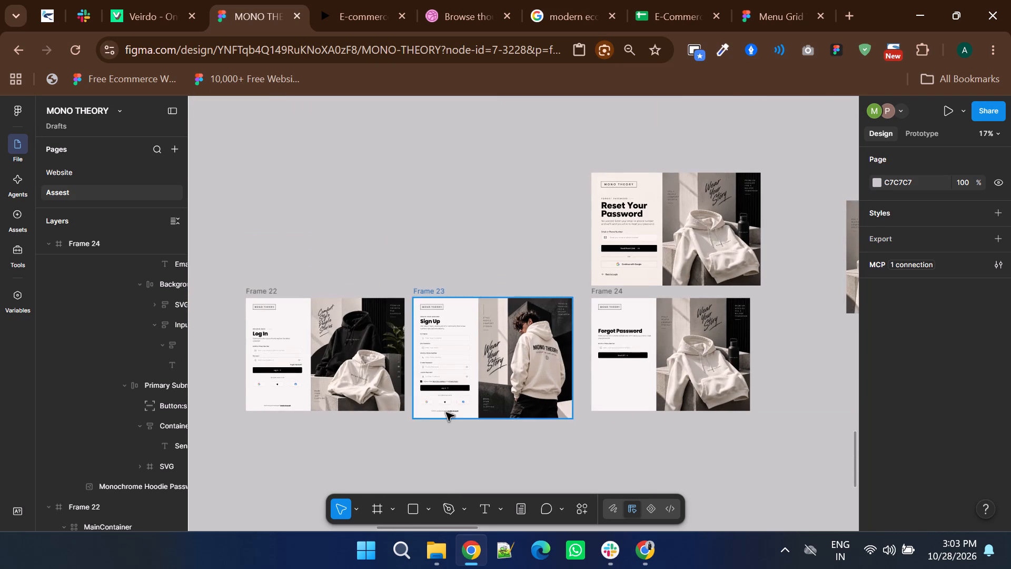
pyautogui.keyDown('ctrl'); pyautogui.scroll(5, 443, 405); pyautogui.keyUp('ctrl')
pyautogui.keyDown('ctrl'); pyautogui.doubleClick(383, 454); pyautogui.keyUp('ctrl')
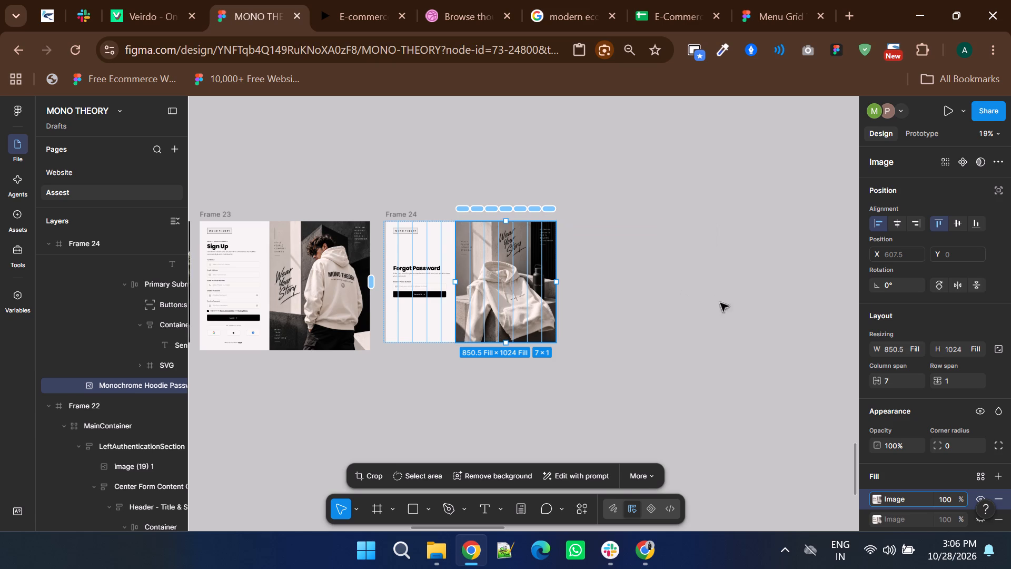
# Back in the MONO THEORY design file, deselect the hoodie image in Frame 24.
pyautogui.click(693, 282)
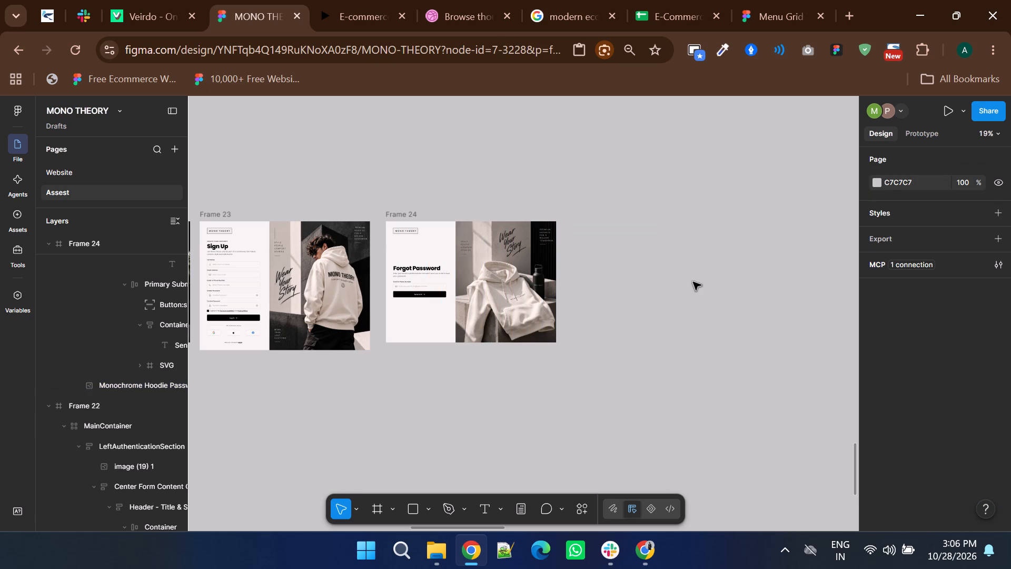
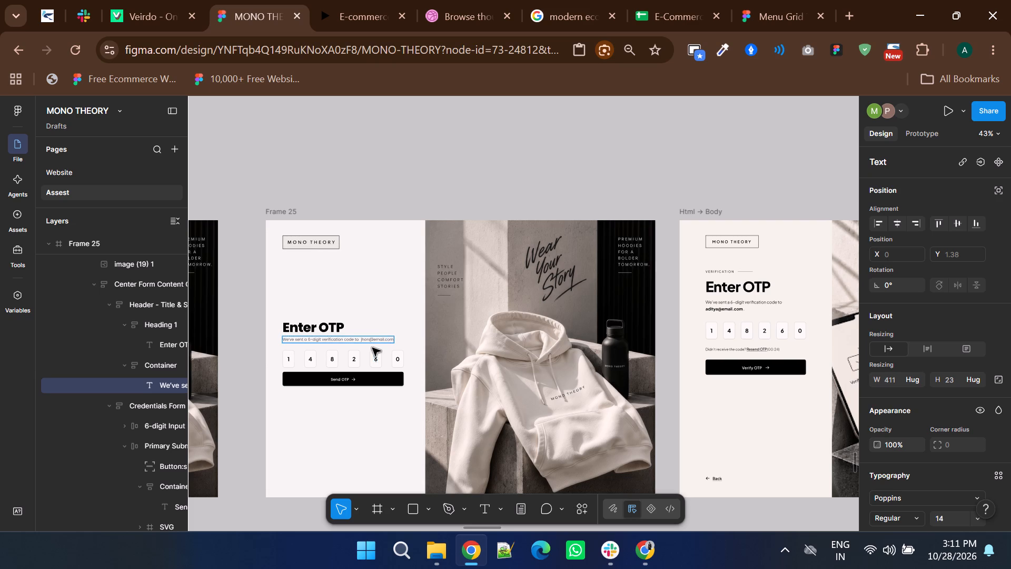
# Make the email address in Frame 25's verification-code message Bold.
pyautogui.keyDown('ctrl'); pyautogui.scroll(2, 372, 348); pyautogui.keyUp('ctrl')
pyautogui.moveTo(332, 318); pyautogui.dragTo(444, 331)
pyautogui.scroll(-1, 914, 401)
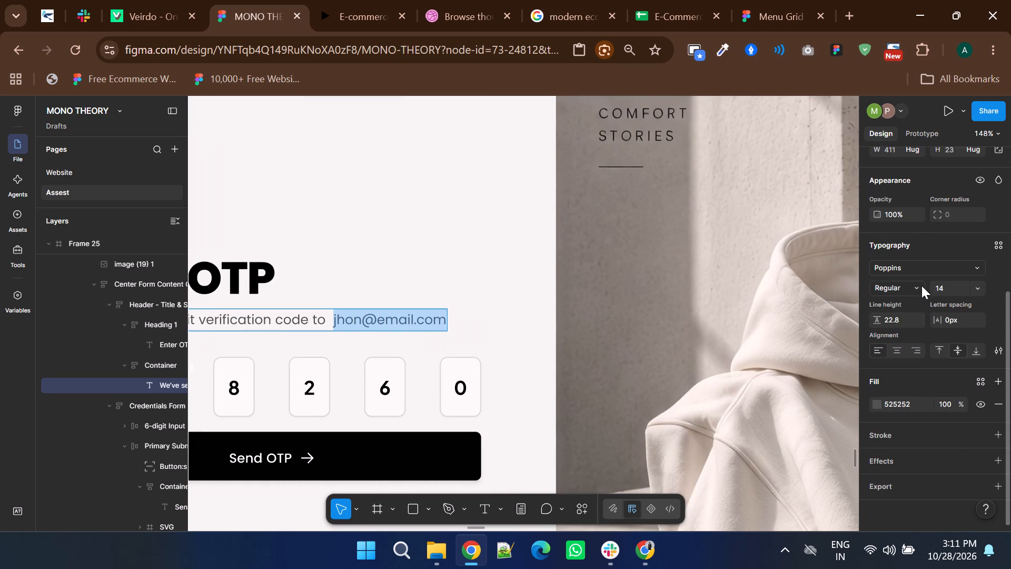
pyautogui.click(921, 286)
pyautogui.click(894, 329)
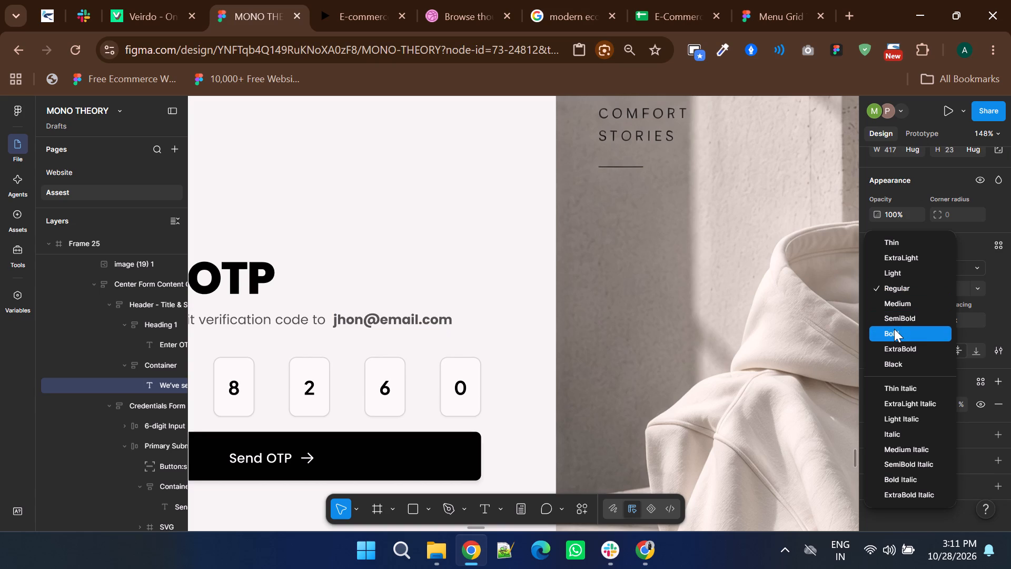
# Change the fill of the email address in Frame 25's verification message to black.
pyautogui.keyDown('ctrl'); pyautogui.scroll(-3, 595, 365); pyautogui.keyUp('ctrl')
pyautogui.keyDown('shift'); pyautogui.scroll(-1, 595, 365); pyautogui.keyUp('shift')
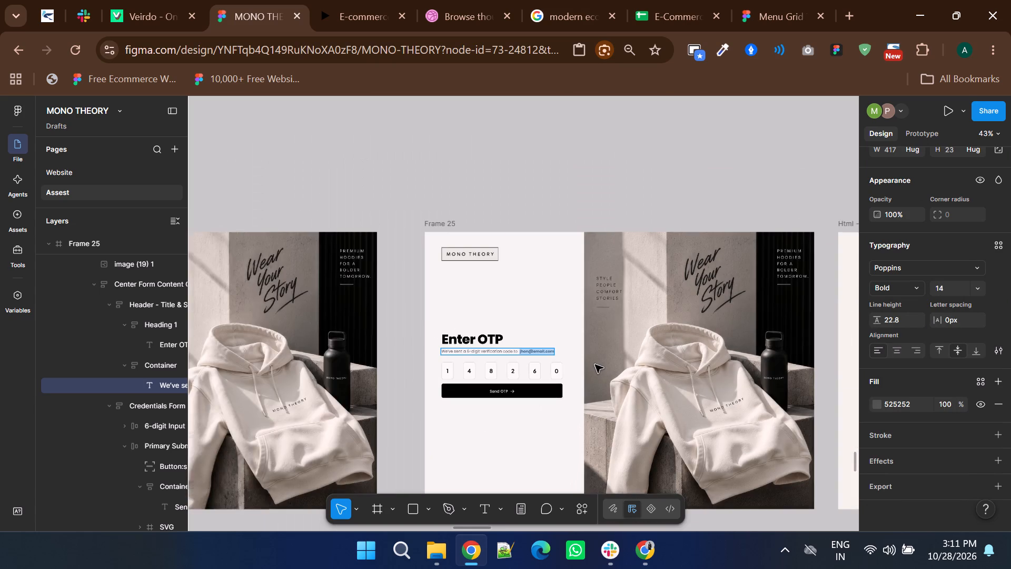
pyautogui.keyDown('shift'); pyautogui.scroll(-1, 595, 365); pyautogui.keyUp('shift')
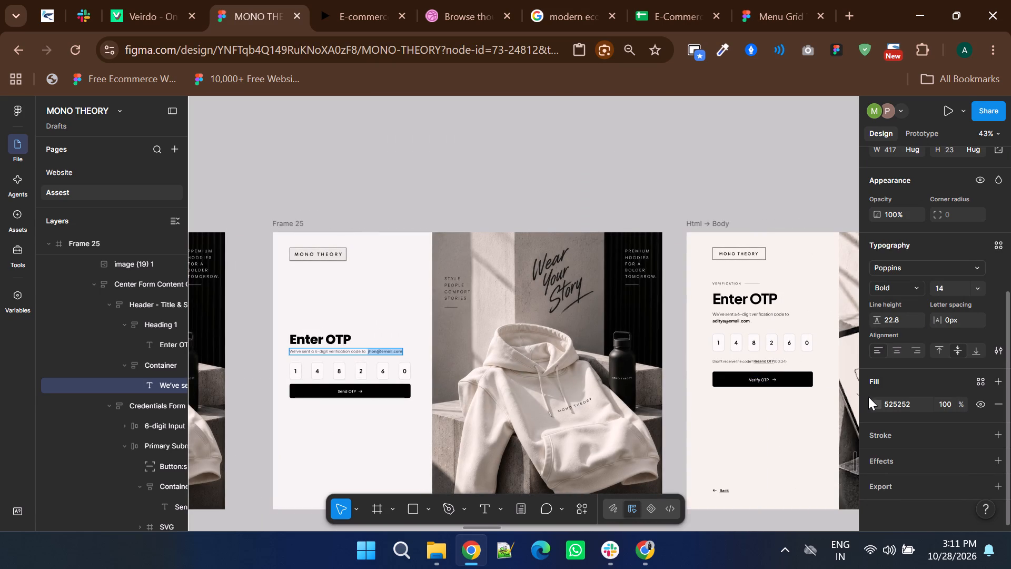
pyautogui.click(876, 400)
pyautogui.moveTo(782, 363); pyautogui.dragTo(740, 386)
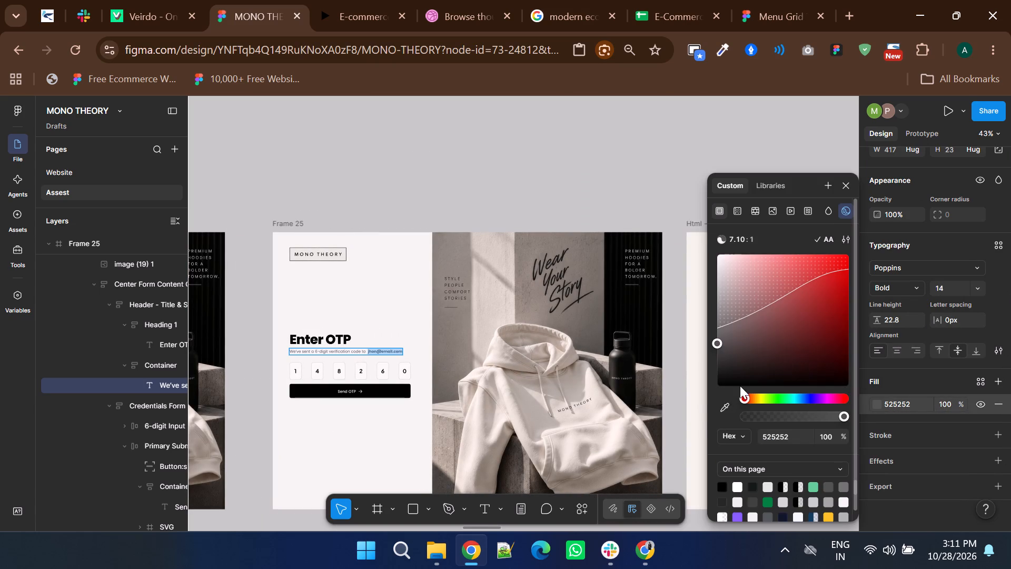
pyautogui.moveTo(740, 386); pyautogui.dragTo(696, 418)
pyautogui.doubleClick(568, 175)
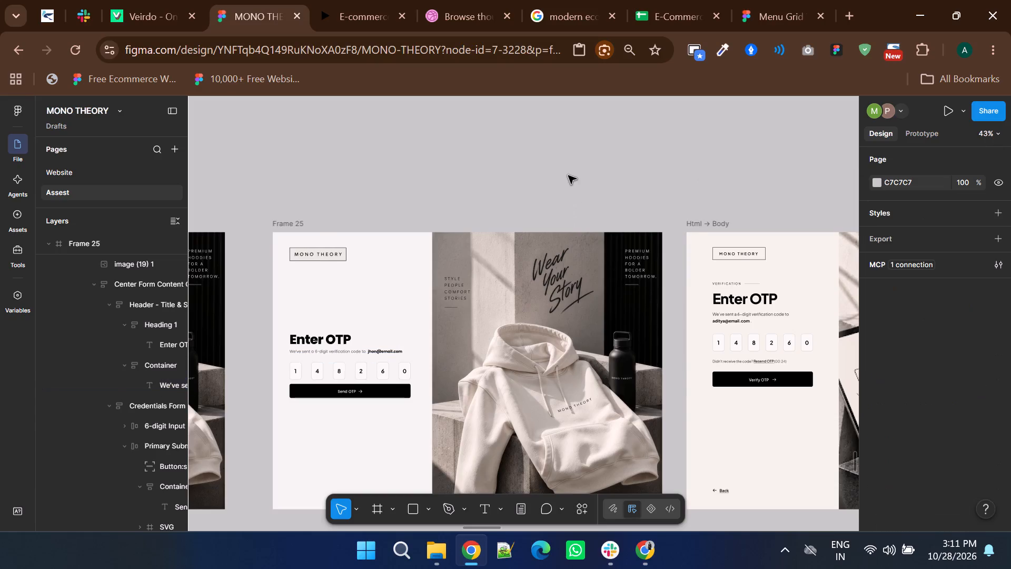
# Copy the Resend OTP timer row from the generated OTP page into Frame 25's form, between the code boxes and the Send OTP button.
pyautogui.keyDown('ctrl'); pyautogui.scroll(-1, 568, 175); pyautogui.keyUp('ctrl')
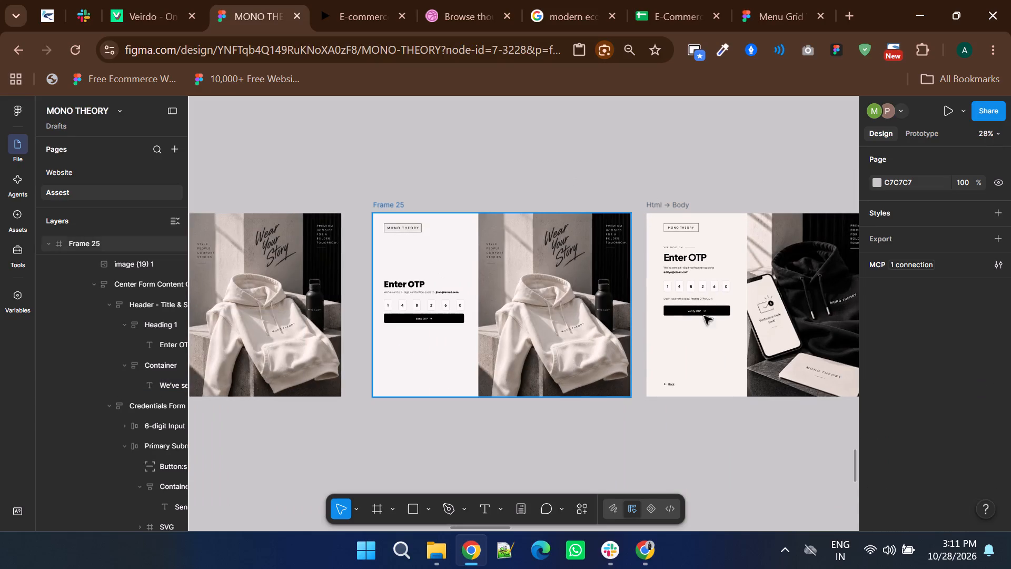
pyautogui.keyDown('ctrl'); pyautogui.scroll(4, 677, 297); pyautogui.keyUp('ctrl')
pyautogui.tripleClick(666, 310)
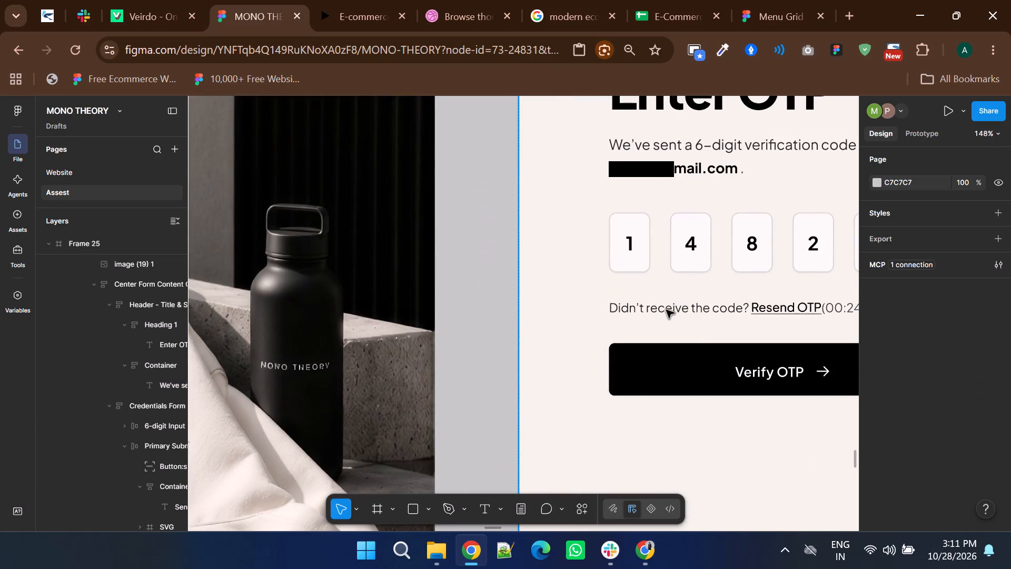
pyautogui.doubleClick(666, 310)
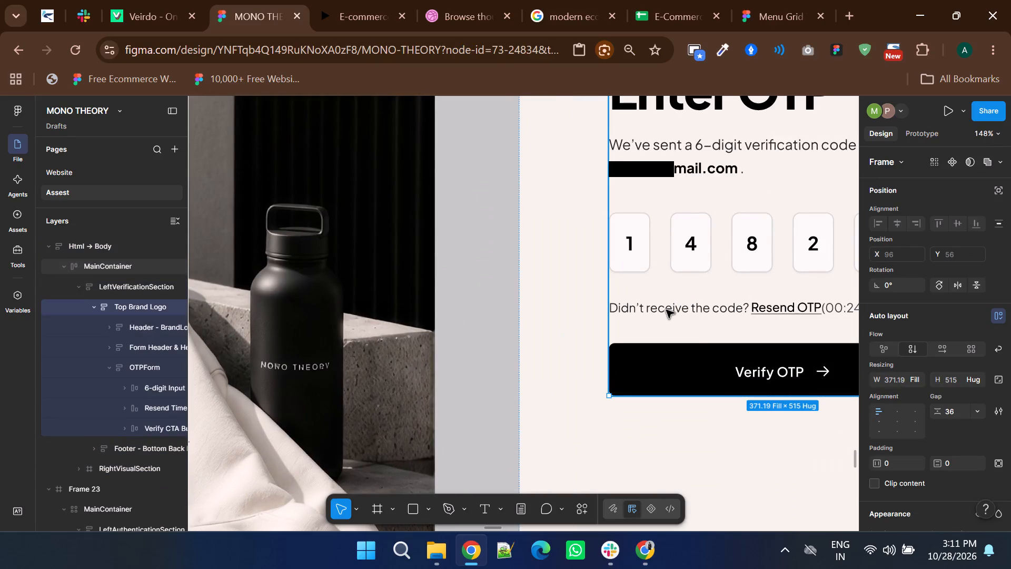
pyautogui.doubleClick(666, 310)
pyautogui.doubleClick(666, 310)
pyautogui.rightClick(666, 310)
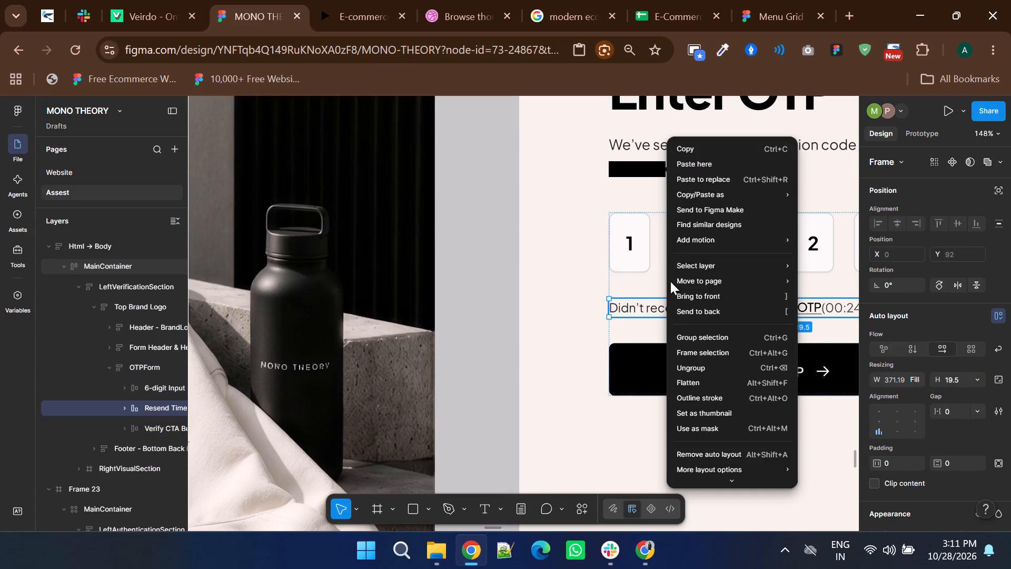
pyautogui.click(700, 149)
pyautogui.keyDown('ctrl'); pyautogui.scroll(-3, 719, 247); pyautogui.keyUp('ctrl')
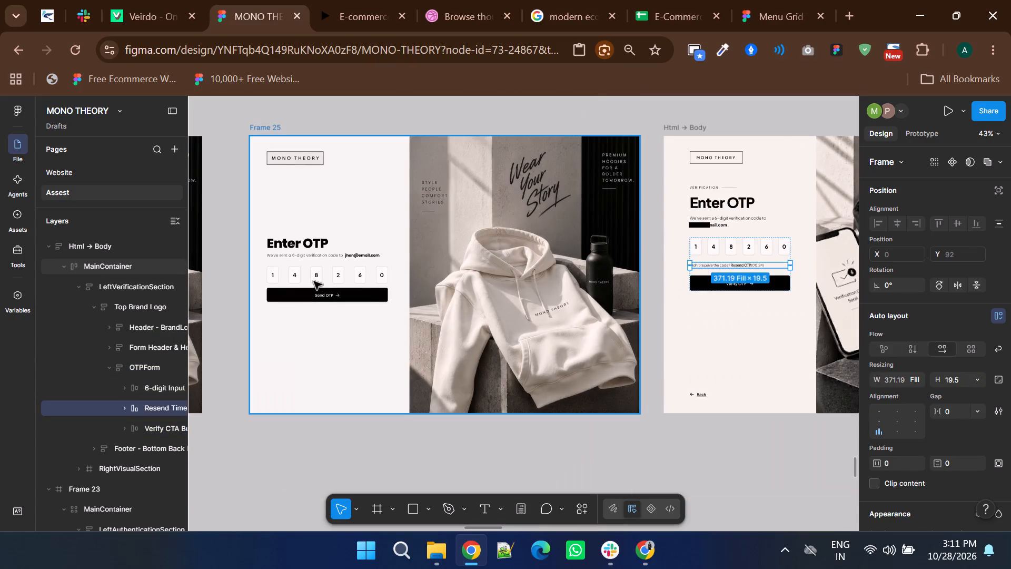
pyautogui.keyDown('shift'); pyautogui.scroll(2, 273, 277); pyautogui.keyUp('shift')
pyautogui.keyDown('ctrl'); pyautogui.scroll(2, 472, 274); pyautogui.keyUp('ctrl')
pyautogui.tripleClick(473, 276)
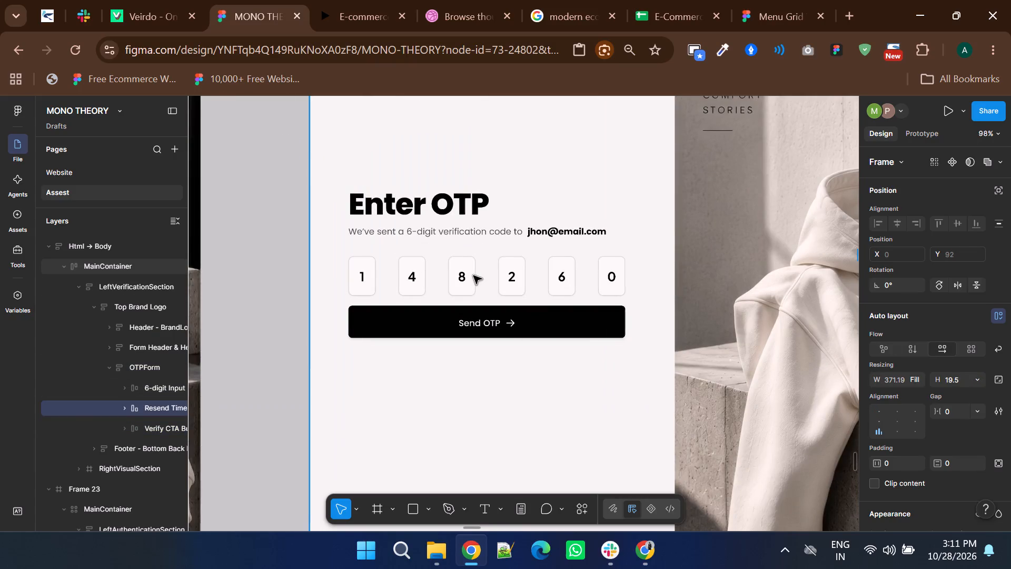
pyautogui.click(473, 276)
pyautogui.doubleClick(473, 276)
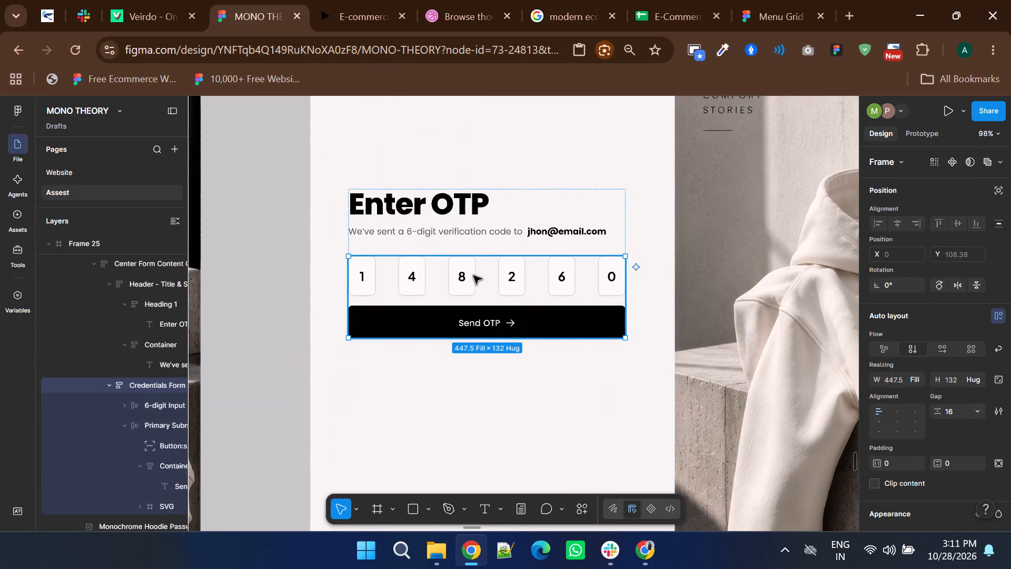
pyautogui.hotkey('ctrl', 'v')
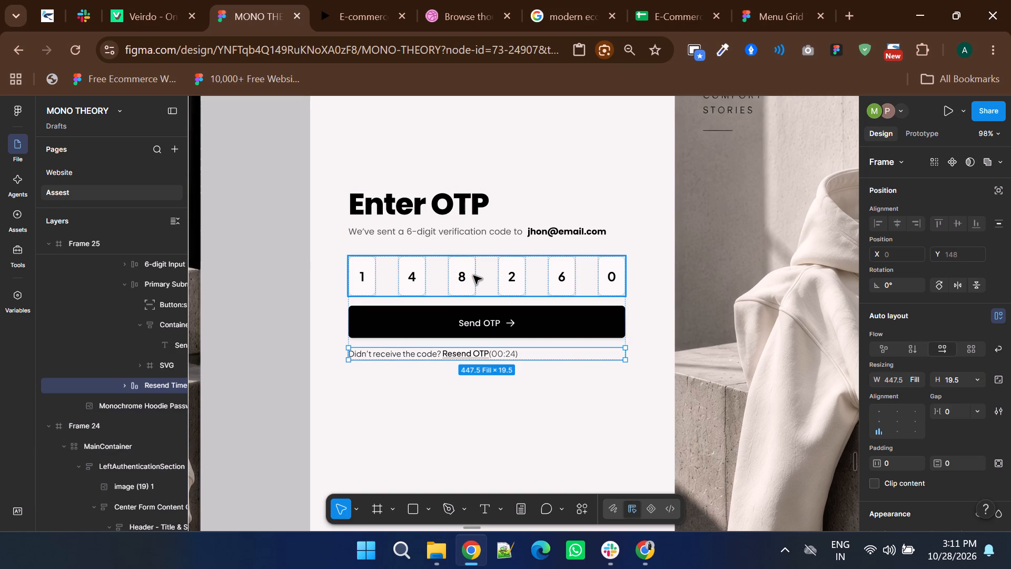
pyautogui.press('Up')
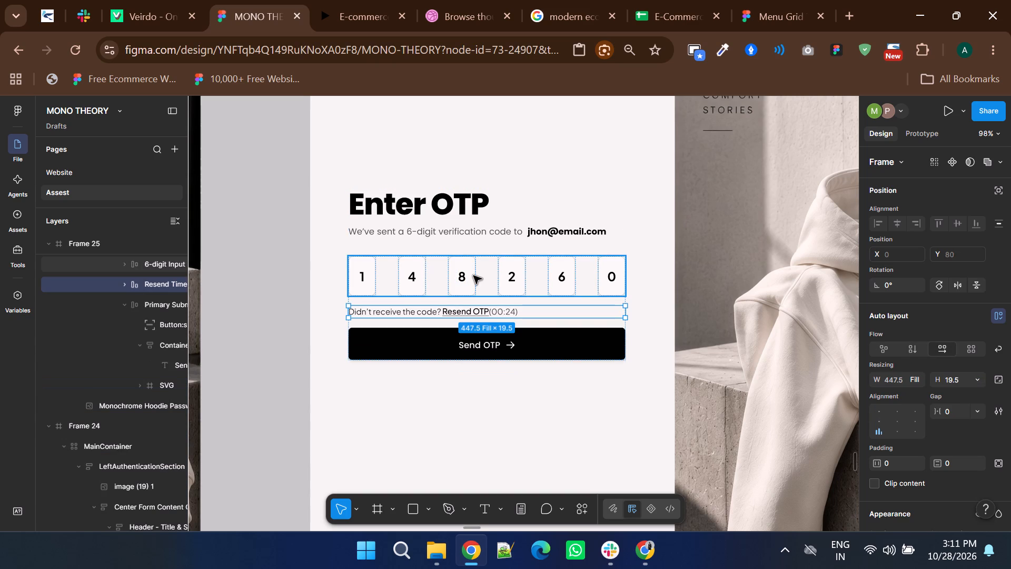
# Set the vertical gap between the items of Frame 25's OTP form to 34.
pyautogui.click(636, 301)
pyautogui.doubleClick(540, 291)
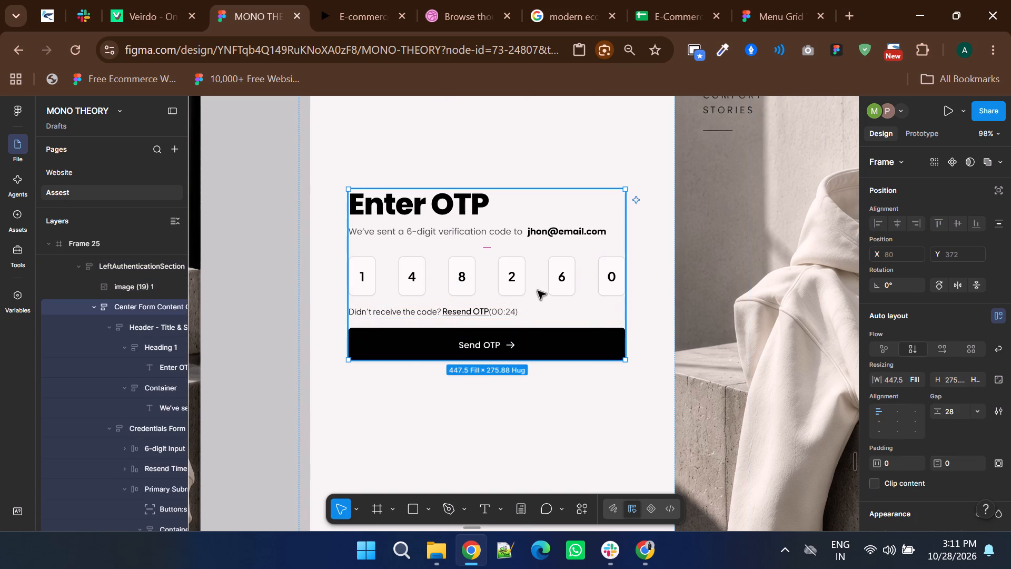
pyautogui.doubleClick(523, 292)
pyautogui.moveTo(492, 297); pyautogui.dragTo(492, 303)
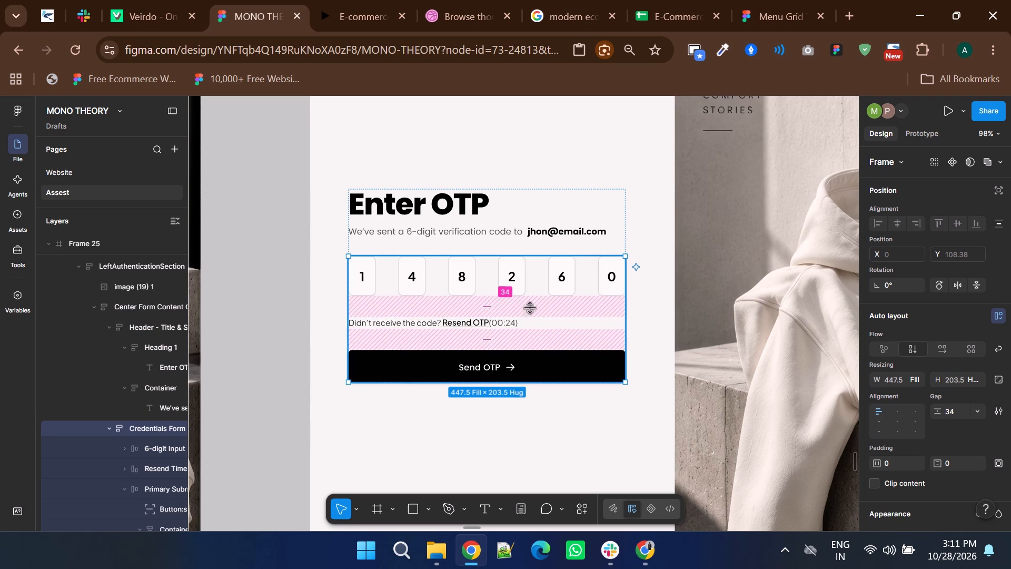
pyautogui.click(664, 342)
# Take the Resend Timer row out of the form, make it ignore auto layout, and place it just below the Send OTP button.
pyautogui.doubleClick(465, 328)
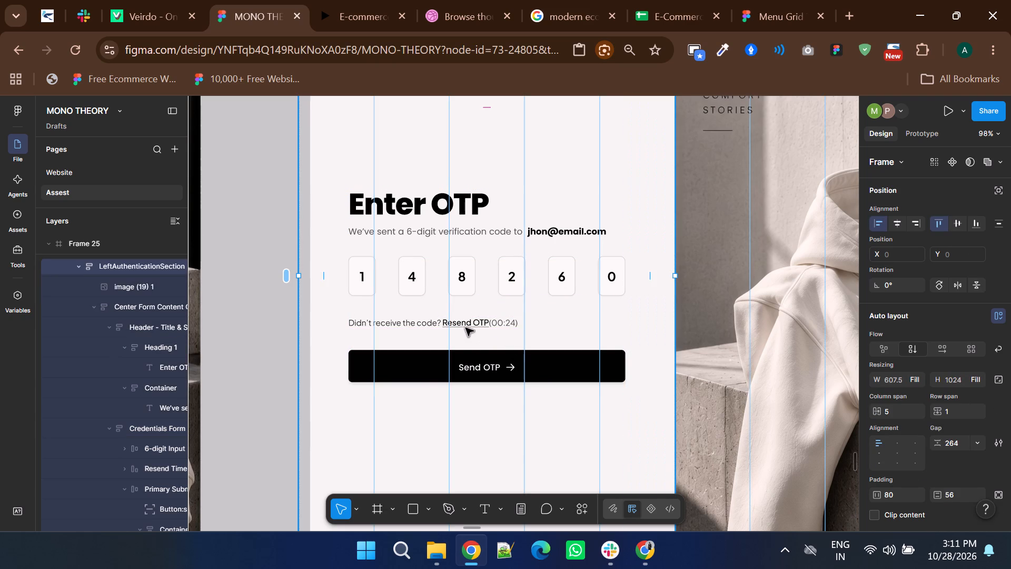
pyautogui.doubleClick(465, 328)
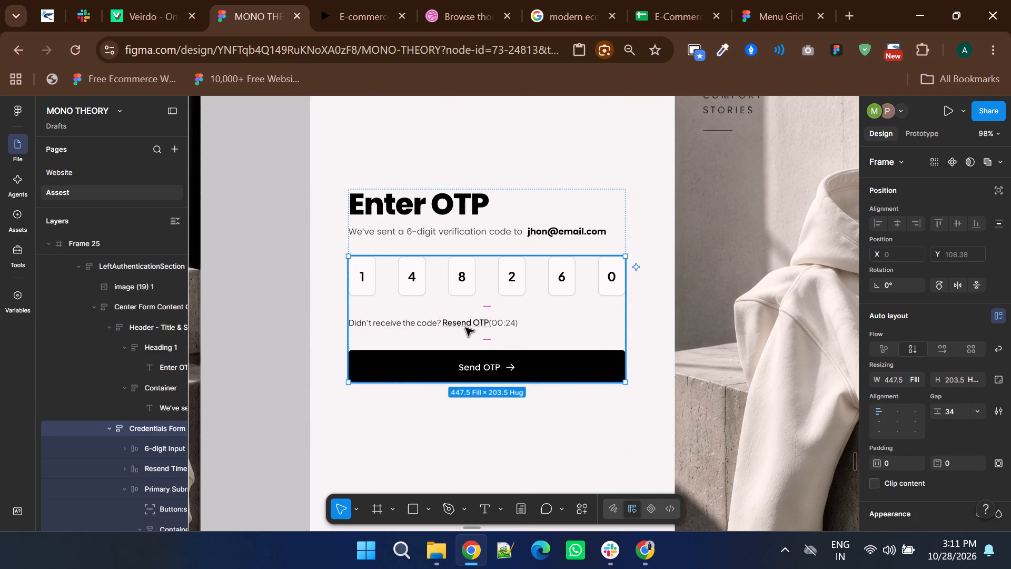
pyautogui.doubleClick(465, 328)
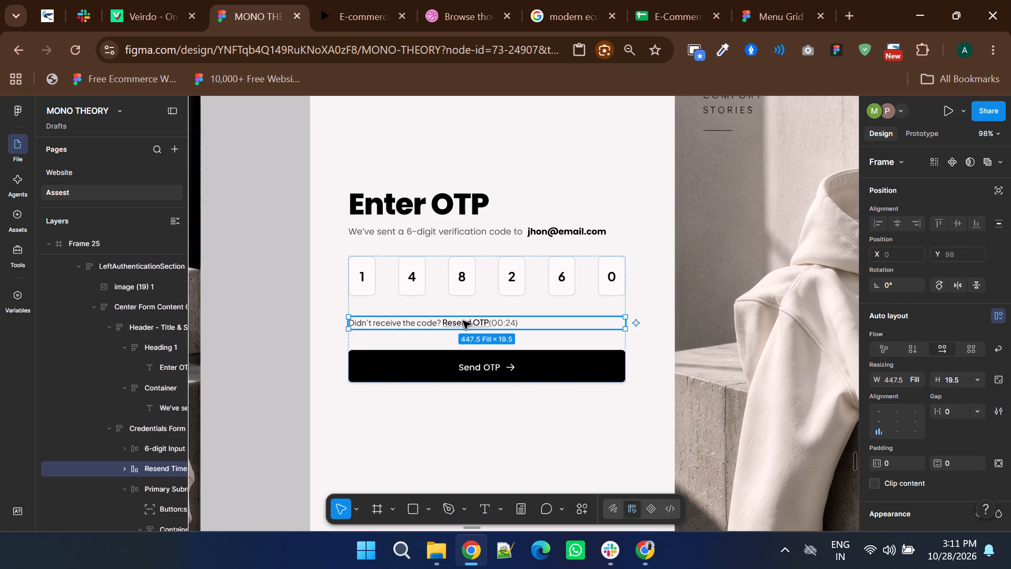
pyautogui.moveTo(463, 321); pyautogui.dragTo(469, 423)
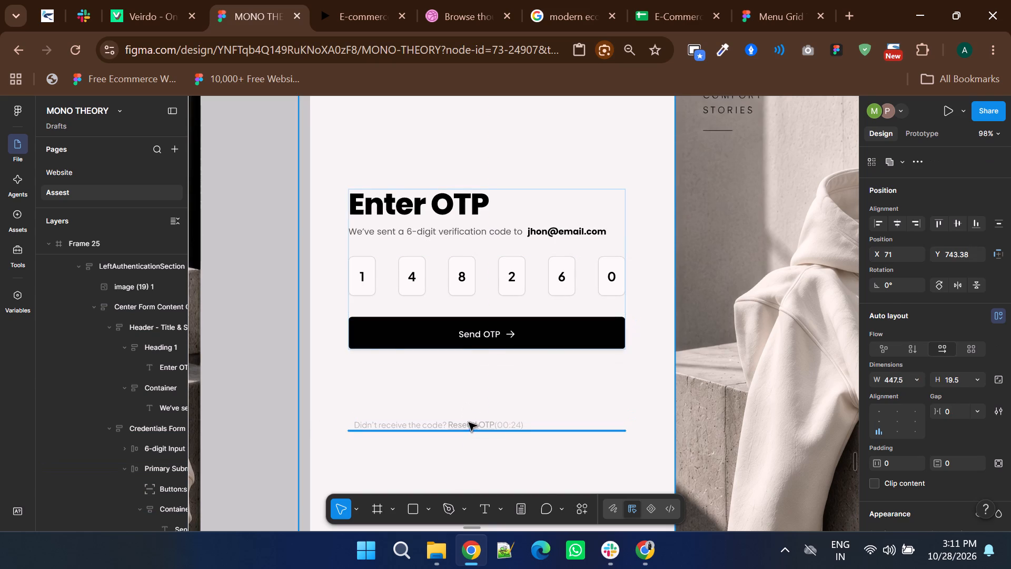
pyautogui.moveTo(469, 423); pyautogui.dragTo(479, 405)
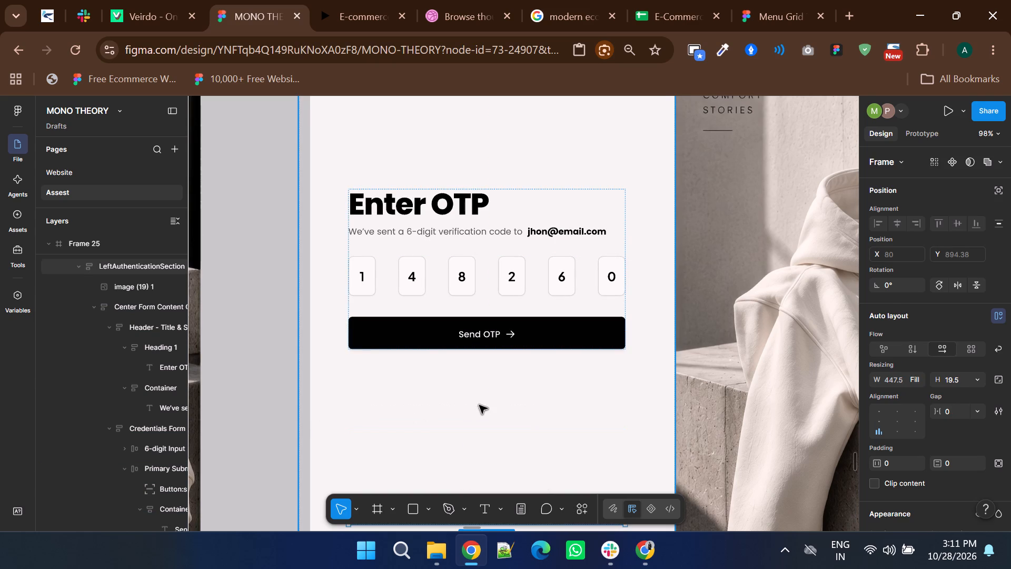
pyautogui.click(998, 192)
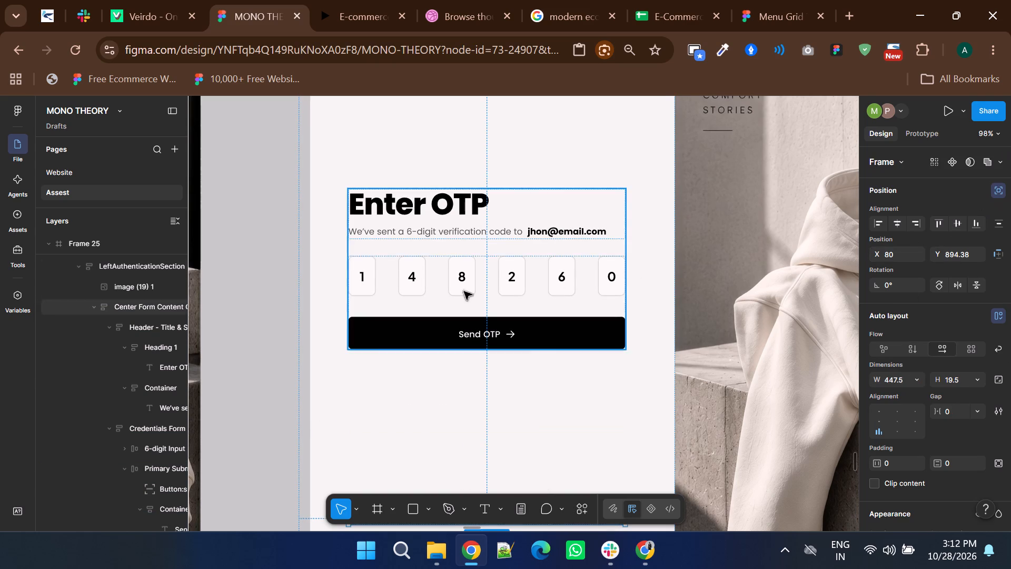
pyautogui.keyDown('ctrl'); pyautogui.scroll(-2, 447, 292); pyautogui.keyUp('ctrl')
pyautogui.moveTo(445, 390); pyautogui.dragTo(470, 363)
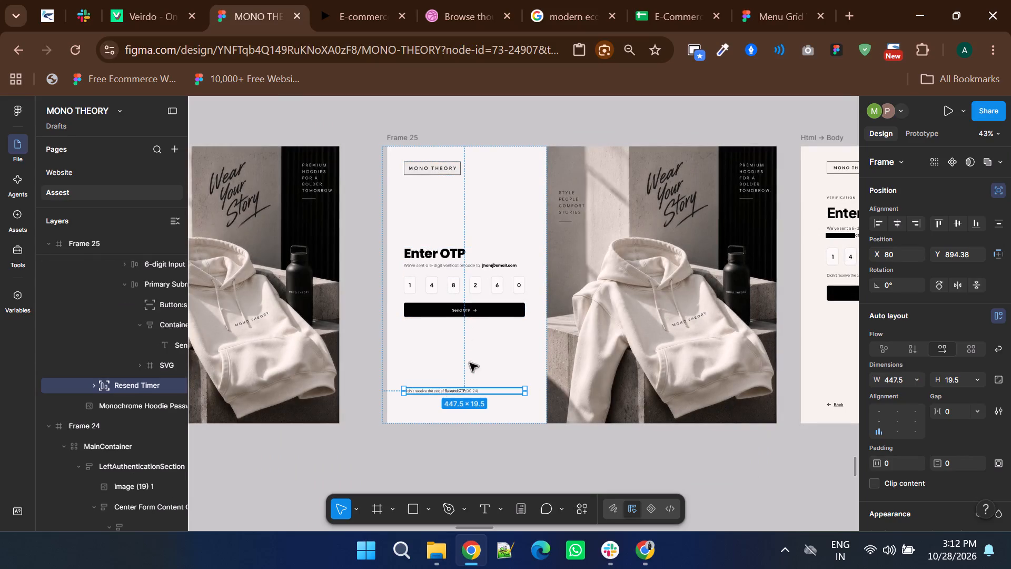
pyautogui.moveTo(470, 363); pyautogui.dragTo(468, 329)
pyautogui.keyDown('ctrl'); pyautogui.scroll(4, 468, 329); pyautogui.keyUp('ctrl')
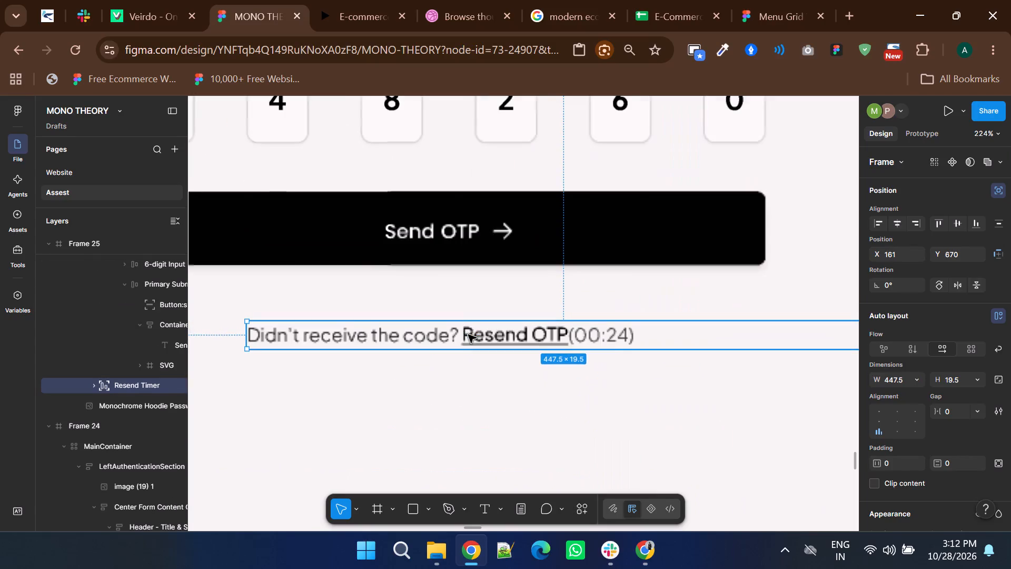
pyautogui.doubleClick(468, 335)
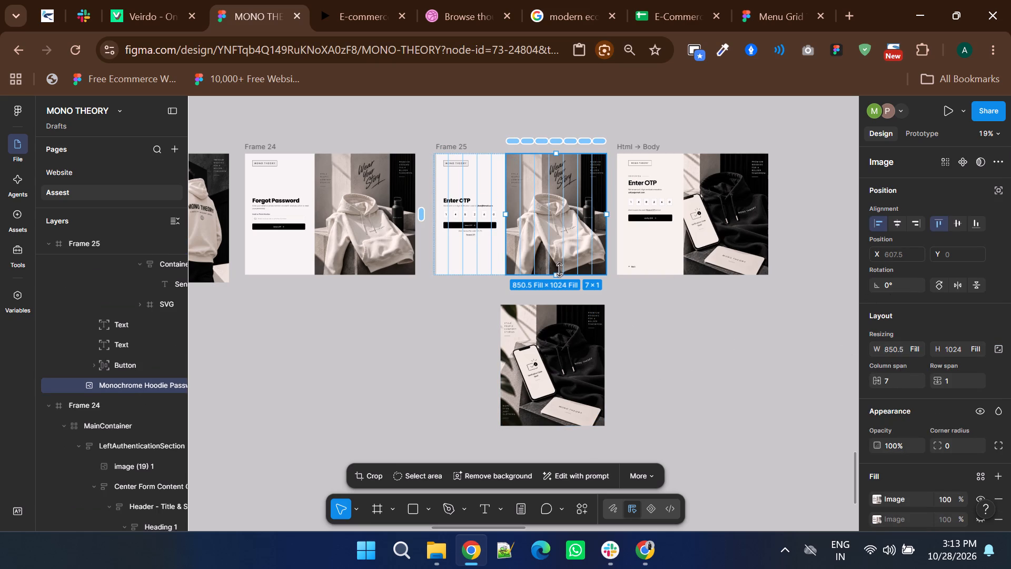
# Set the width of the loose OTP verification image below Frame 25 to 850.
pyautogui.click(589, 347)
pyautogui.click(907, 351)
pyautogui.press('Down')
pyautogui.press('Down')
pyautogui.press('Down')
pyautogui.press('Down')
pyautogui.press('Down')
pyautogui.press('Down')
pyautogui.press('Down')
pyautogui.press('Down')
pyautogui.press('Down')
pyautogui.press('Down')
pyautogui.press('Down')
pyautogui.press('Down')
pyautogui.press('Down')
pyautogui.press('Down')
pyautogui.press('Down')
pyautogui.press('Down')
pyautogui.press('Down')
pyautogui.press('Down')
pyautogui.press('Down')
pyautogui.press('Down')
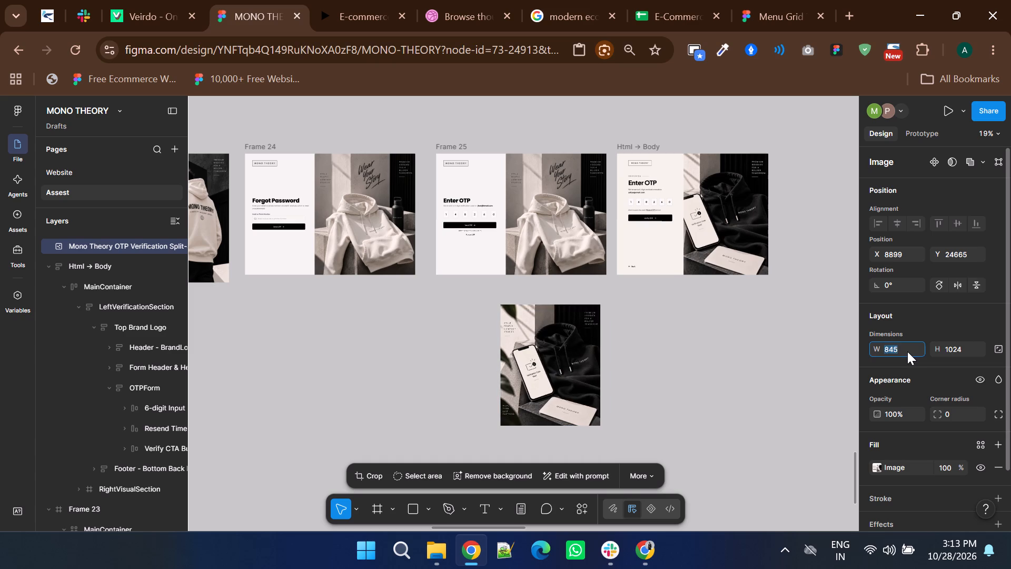
pyautogui.press('Up')
pyautogui.press('Up')
pyautogui.press('Up')
pyautogui.press('Up')
pyautogui.press('Up')
pyautogui.press('Up')
pyautogui.press('Up')
pyautogui.press('Up')
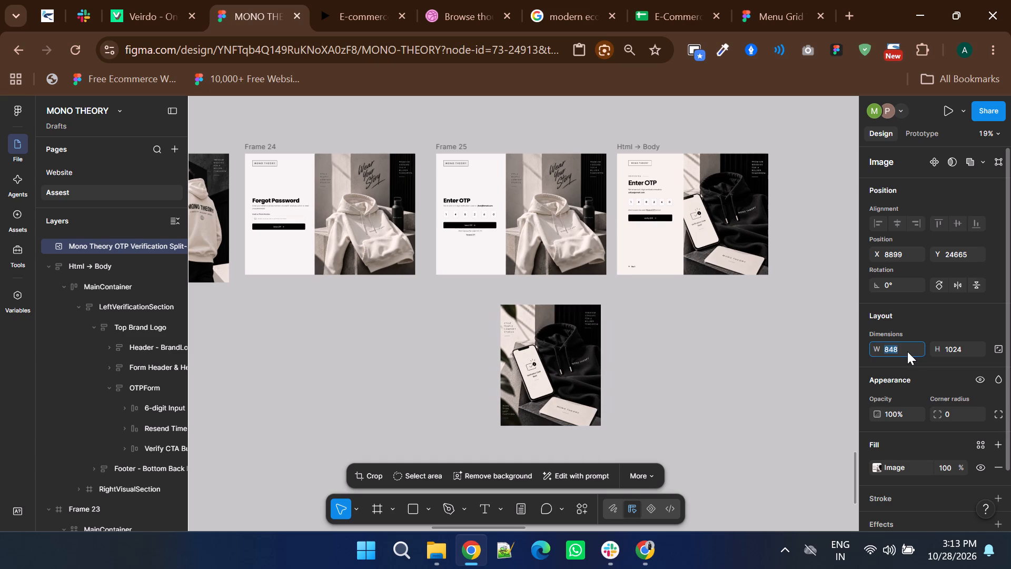
pyautogui.press('Up')
# Boost the resolution of the loose OTP verification image below Frame 25.
pyautogui.click(543, 360)
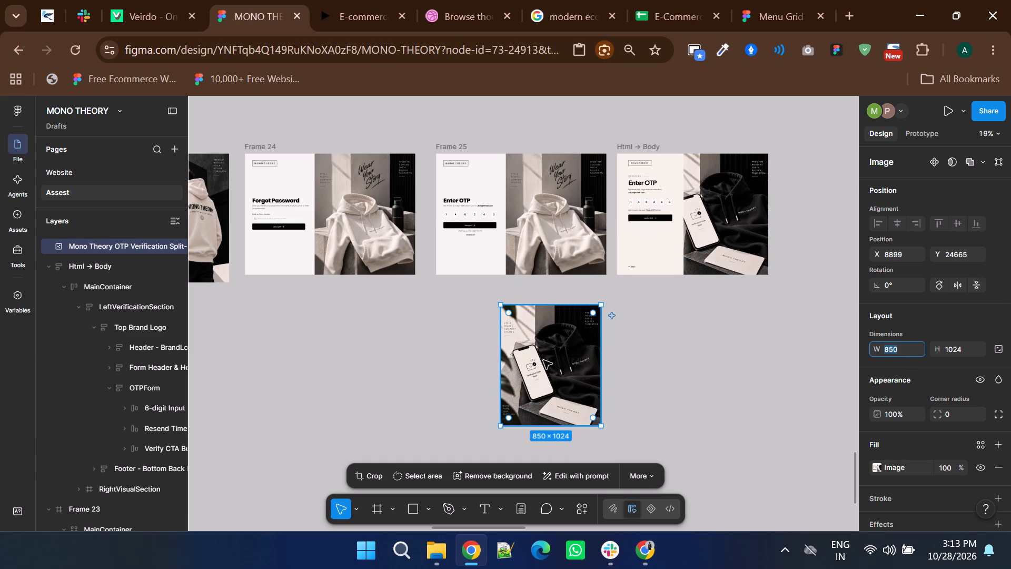
pyautogui.click(634, 479)
pyautogui.click(648, 415)
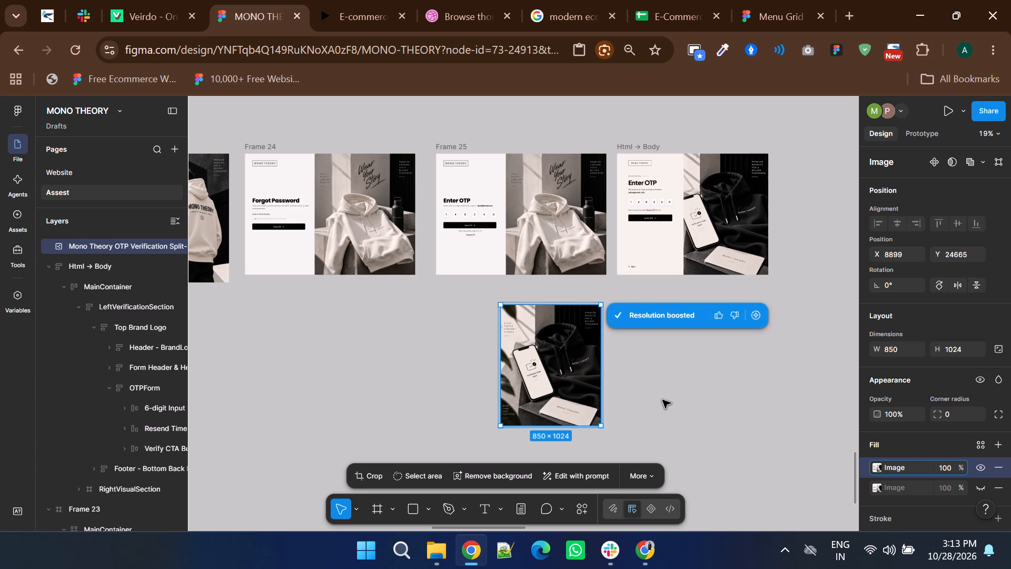
pyautogui.click(662, 400)
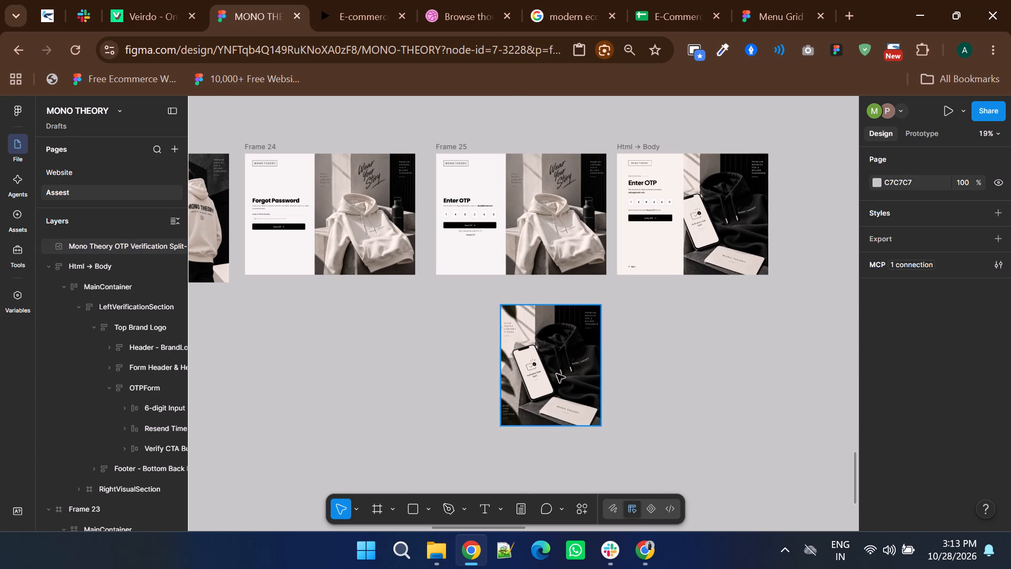
# Replace the hoodie image in Frame 25 with a copy of the loose OTP verification image.
pyautogui.keyDown('ctrl'); pyautogui.scroll(4, 571, 369); pyautogui.keyUp('ctrl')
pyautogui.keyDown('ctrl'); pyautogui.scroll(-2, 576, 368); pyautogui.keyUp('ctrl')
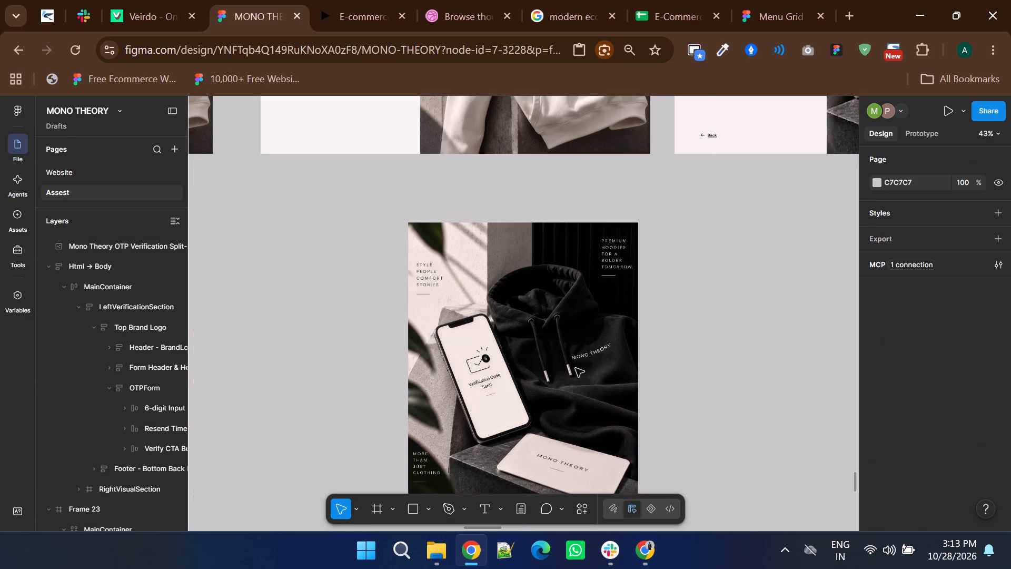
pyautogui.keyDown('ctrl'); pyautogui.scroll(-2, 576, 368); pyautogui.keyUp('ctrl')
pyautogui.click(578, 361)
pyautogui.rightClick(571, 350)
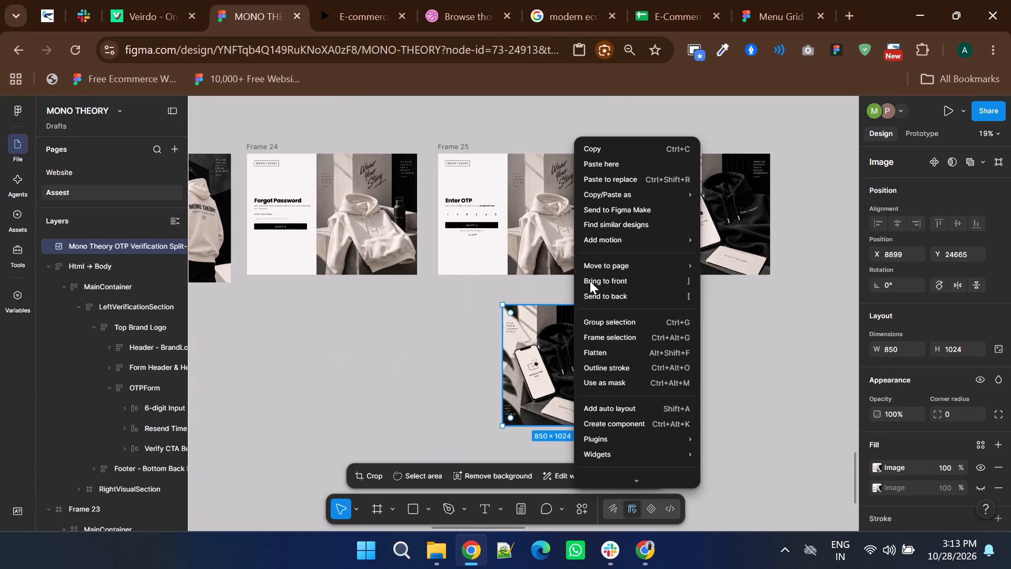
pyautogui.click(608, 149)
pyautogui.keyDown('ctrl'); pyautogui.click(570, 192); pyautogui.keyUp('ctrl')
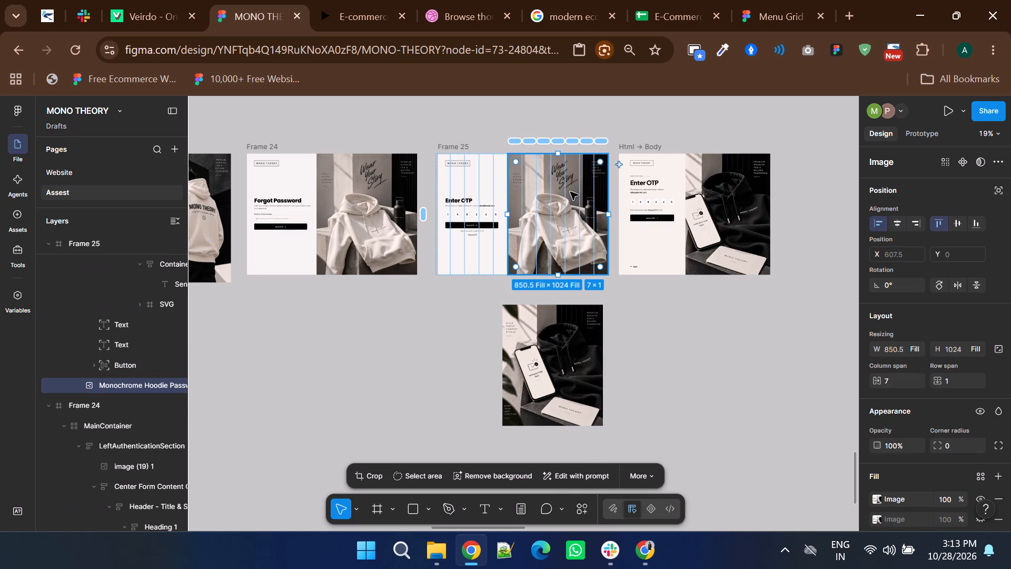
pyautogui.rightClick(570, 192)
pyautogui.click(589, 179)
pyautogui.click(722, 394)
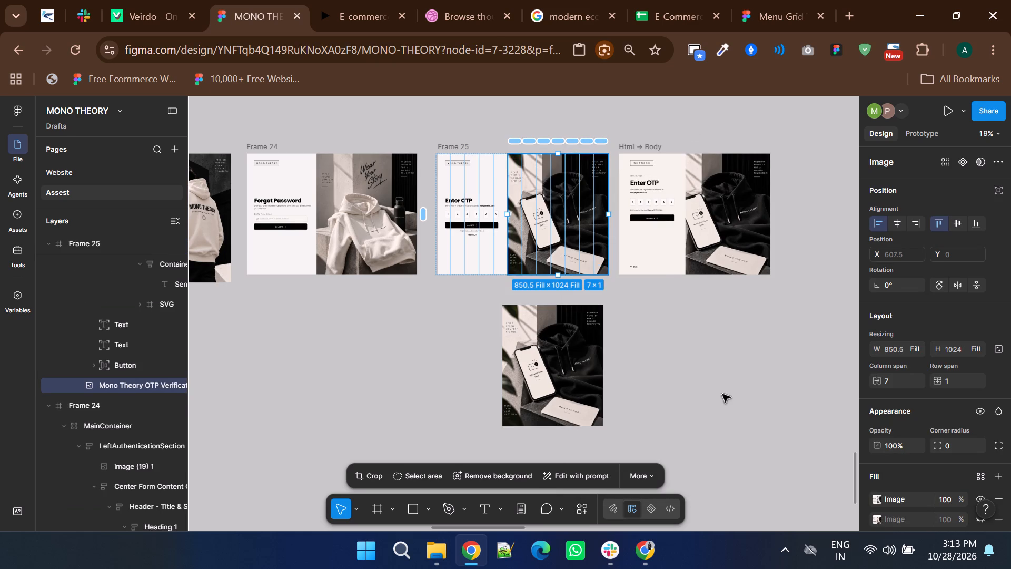
# Delete the loose OTP verification image below Frame 25.
pyautogui.click(591, 357)
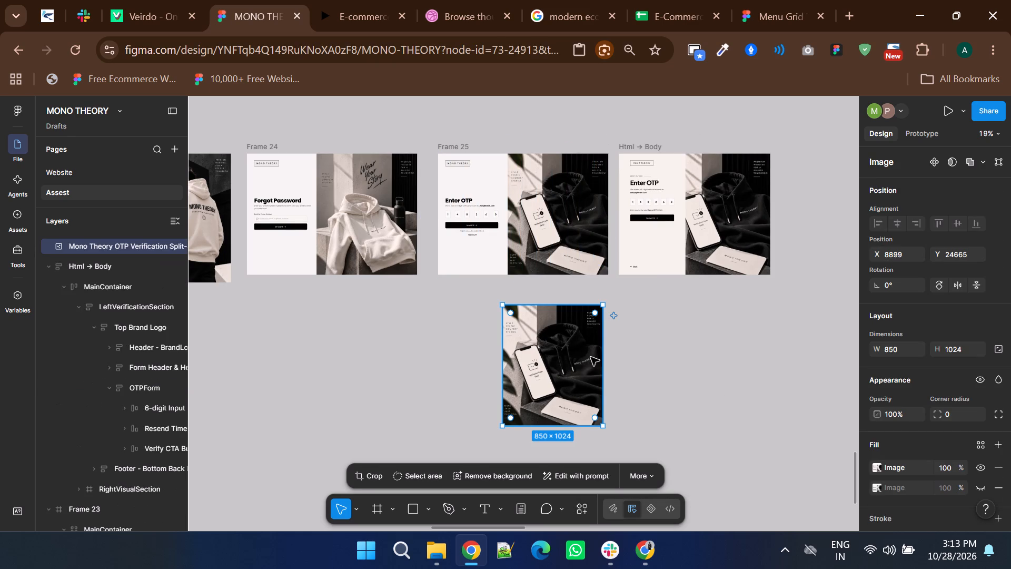
pyautogui.press('BackSpace')
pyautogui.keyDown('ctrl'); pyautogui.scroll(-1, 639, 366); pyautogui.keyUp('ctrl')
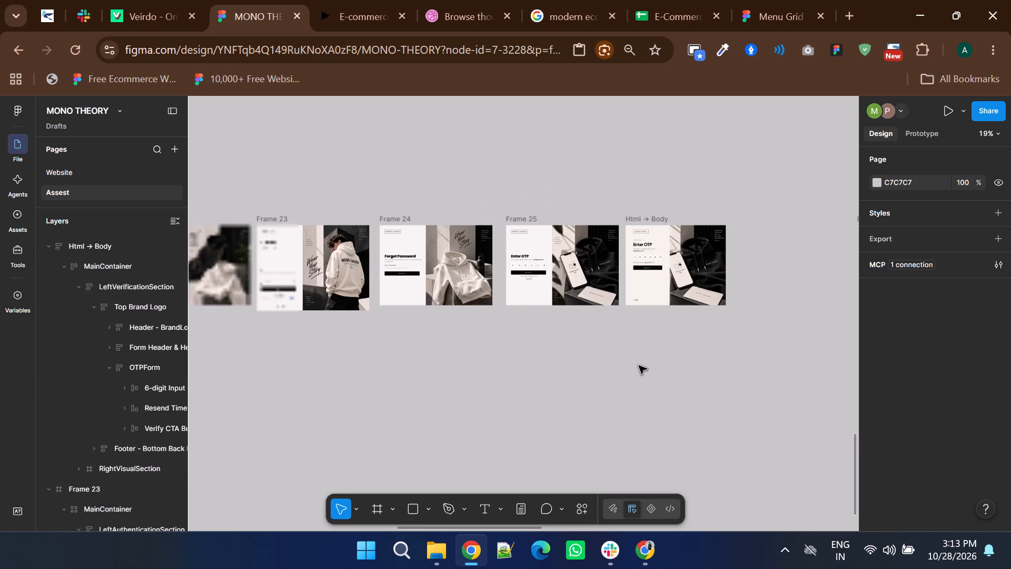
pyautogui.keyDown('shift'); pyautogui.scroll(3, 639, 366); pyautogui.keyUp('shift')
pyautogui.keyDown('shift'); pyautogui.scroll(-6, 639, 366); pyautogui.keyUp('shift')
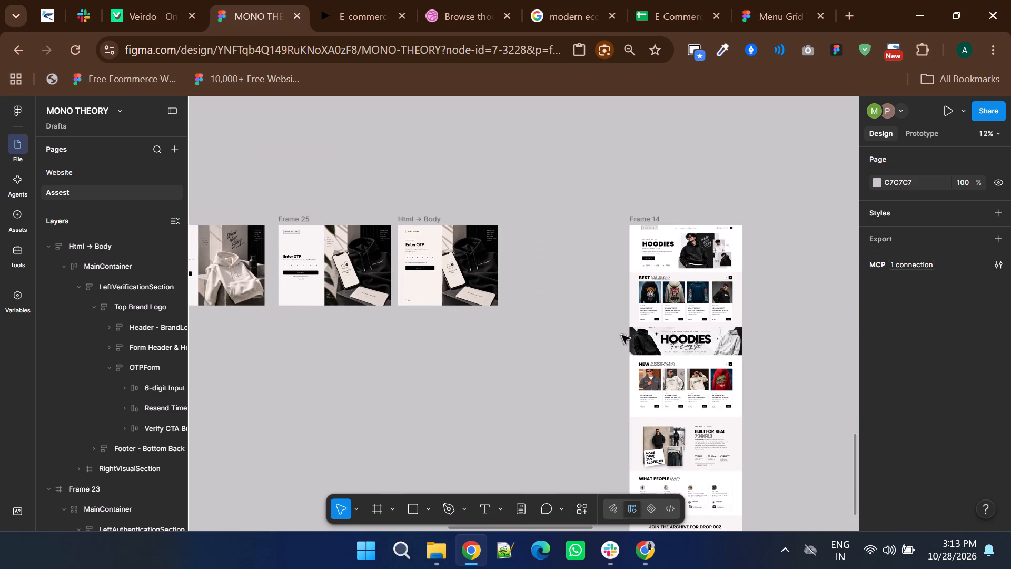